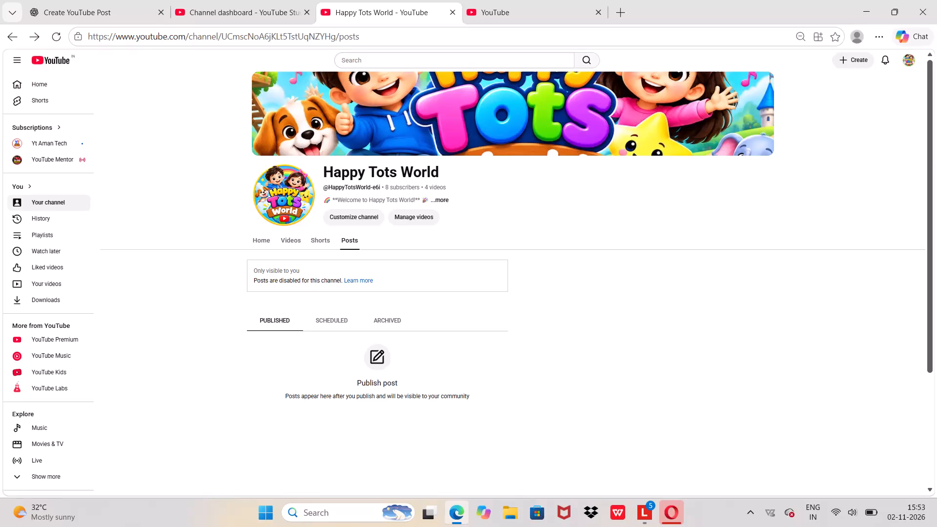
Capture the channel page's Posts section, from the Home/Videos/Shorts/Posts row to the Publish post area, with Snipping Tool.
left_click(302, 512)
type("sni")
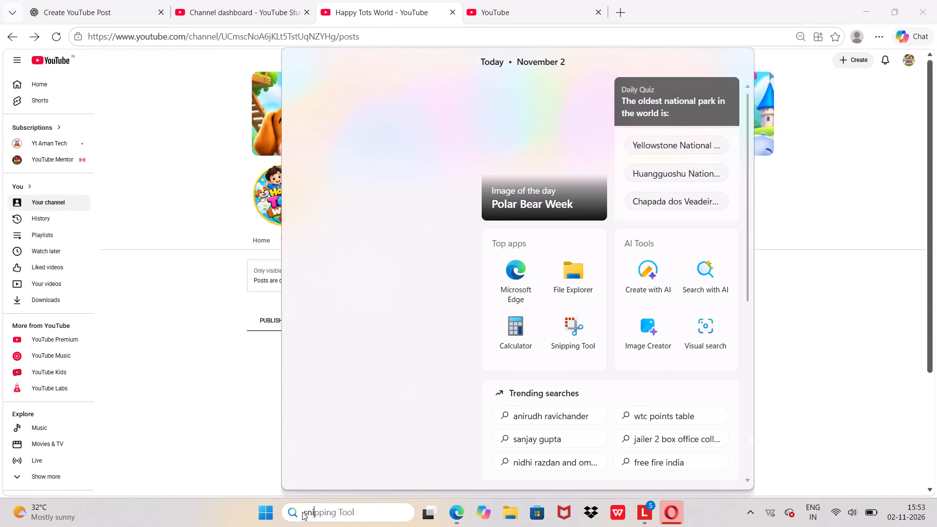
left_click(337, 134)
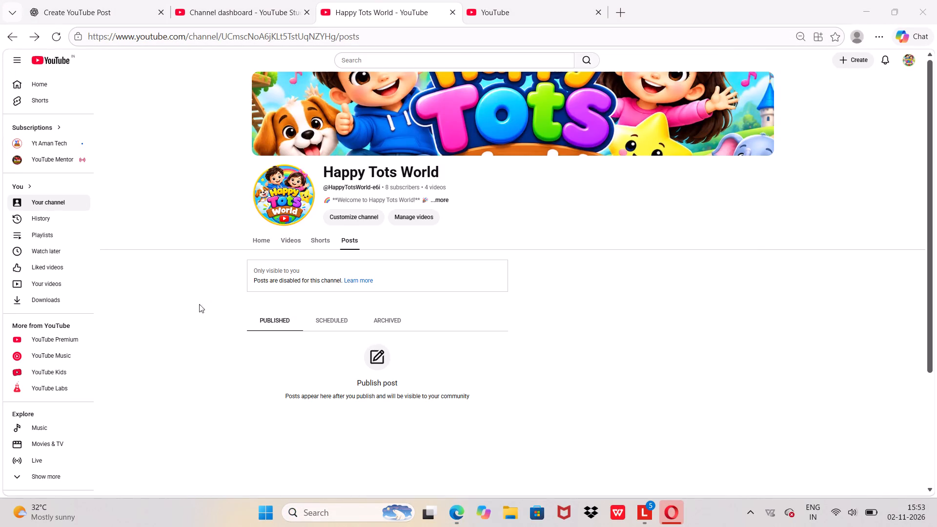
left_click(361, 216)
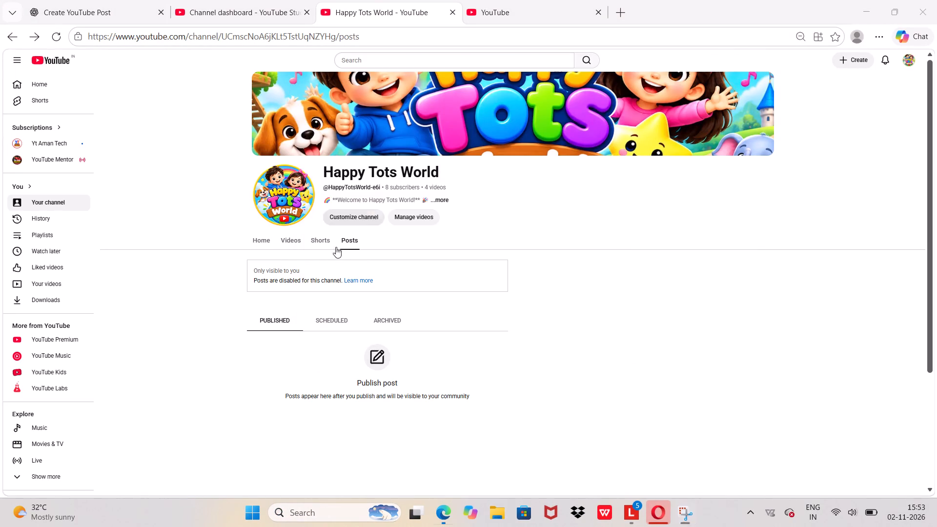
left_click_drag(215, 228, 601, 362)
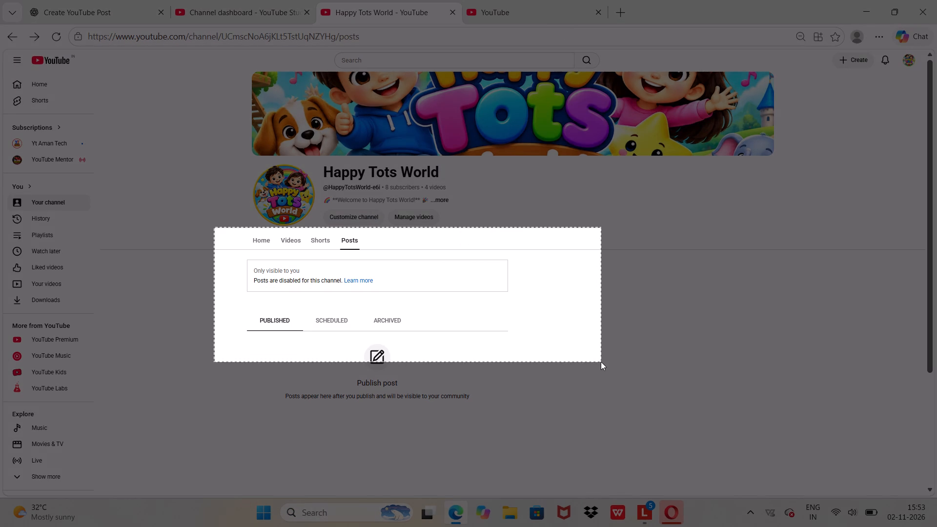
left_click_drag(601, 362, 626, 416)
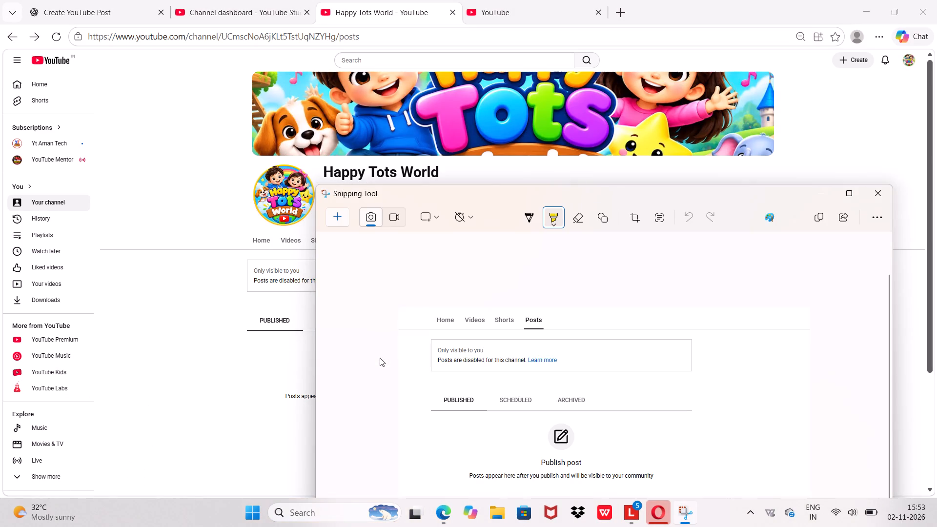
key("alt+Tab")
Check the channel's scheduled, archived and published posts and try to start a new post with Publish post.
left_click(380, 358)
left_click(380, 358)
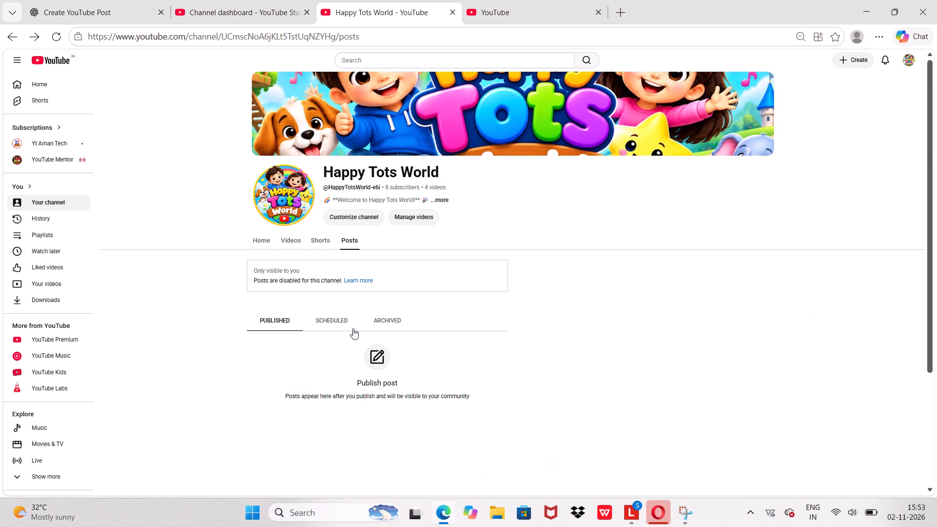
left_click(348, 324)
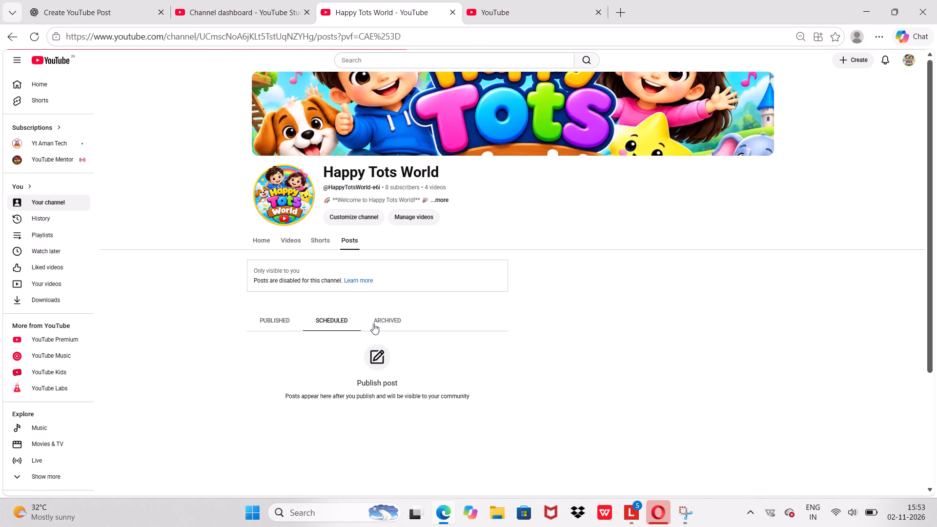
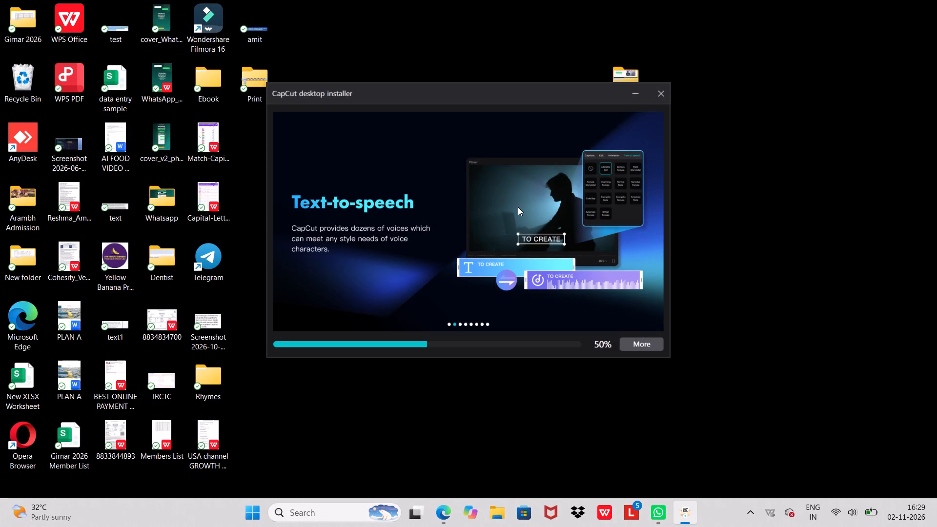
Minimize the CapCut installer and bring it back to check the installation progress.
left_click(636, 95)
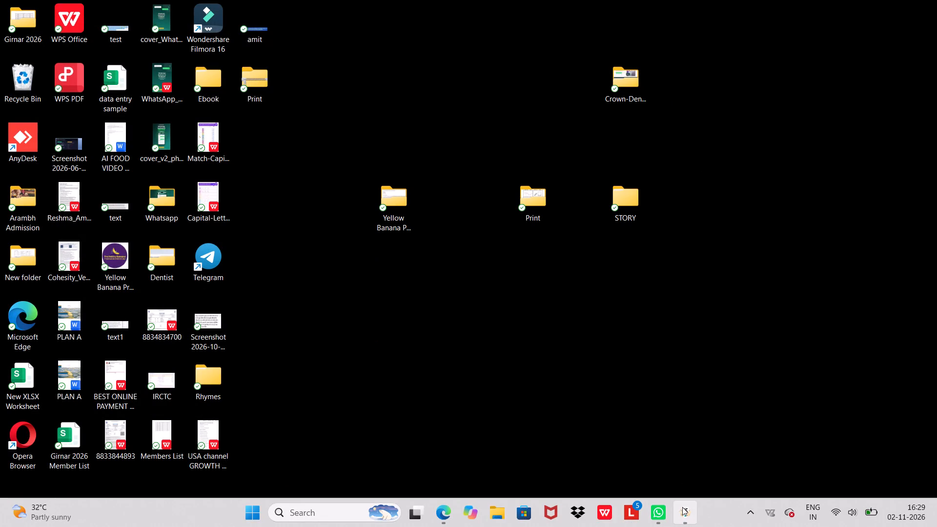
left_click(682, 507)
left_click(682, 507)
left_click(682, 507)
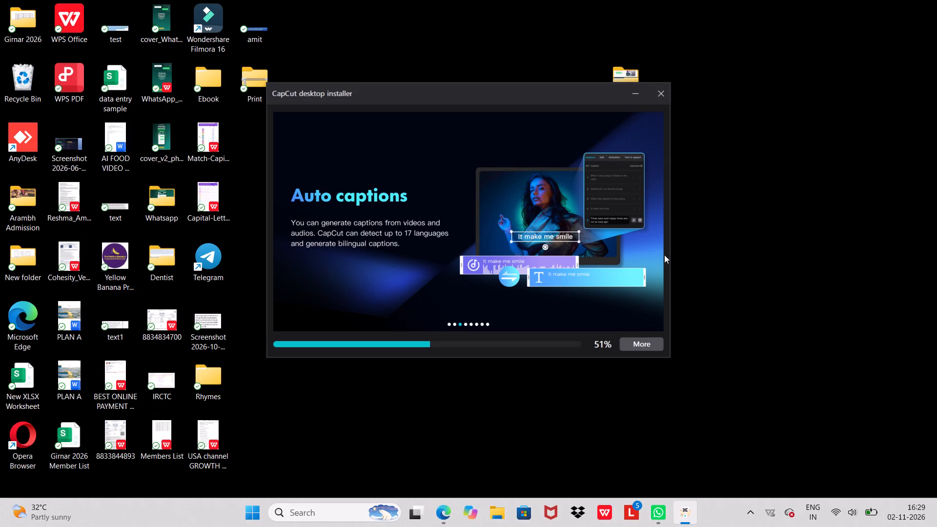
Minimize the CapCut installer and line up the stray Crown-Den... and Yellow Banana folders under the Print folder in the desktop icon grid.
left_click(637, 98)
left_click(636, 89)
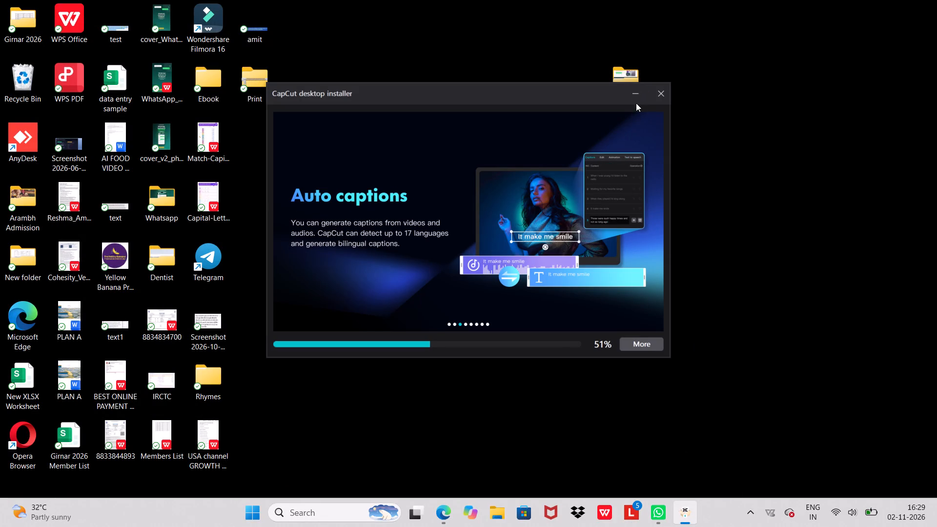
left_click(634, 94)
left_click_drag(629, 81, 259, 128)
left_click_drag(395, 216, 264, 203)
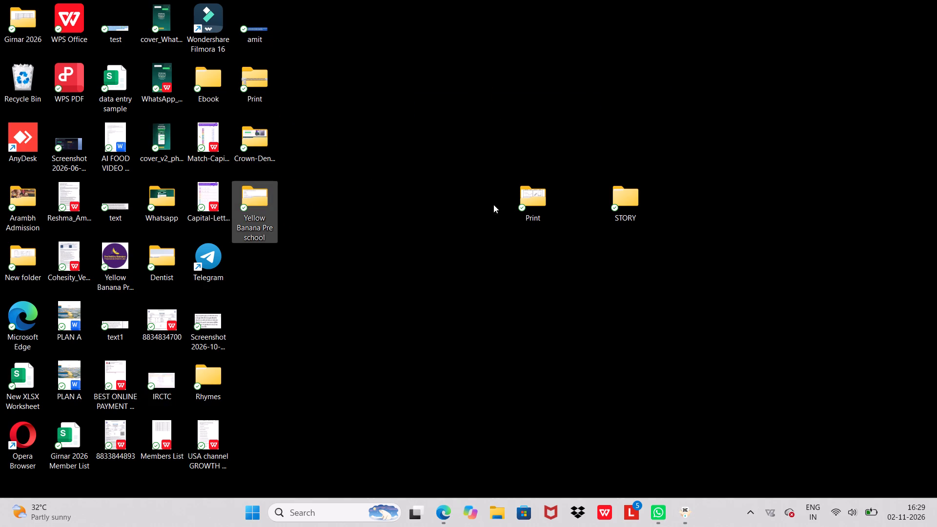
Line up the stray Print and STORY folders beneath the Yellow Banana folder in the desktop icon grid.
left_click_drag(534, 202, 249, 265)
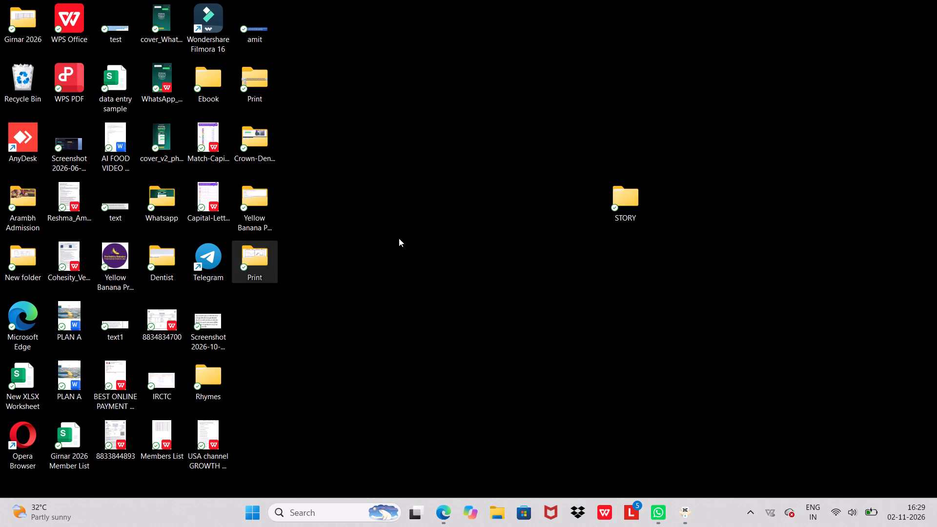
left_click_drag(638, 203, 267, 317)
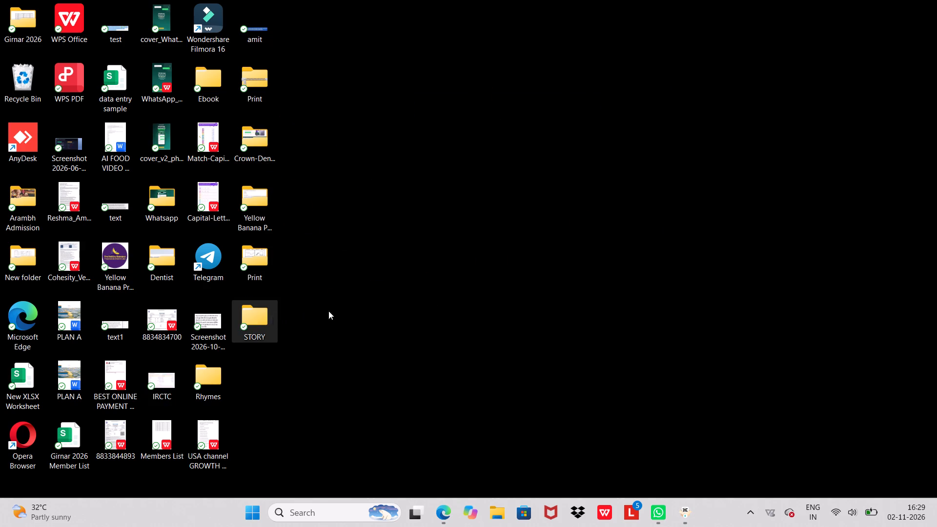
left_click(412, 282)
Bring back the CapCut installer and expand its additional installation details to check the install path and desktop icon option.
left_click(683, 516)
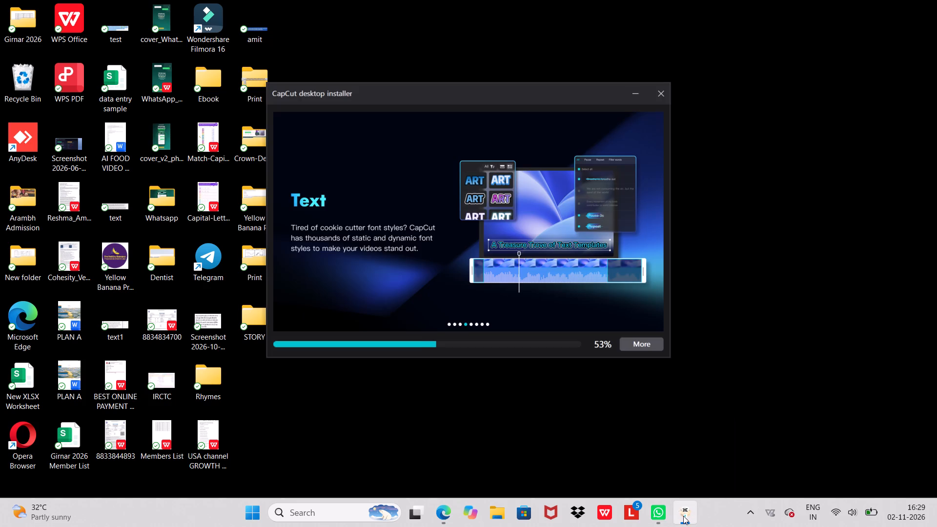
left_click(667, 347)
left_click(660, 345)
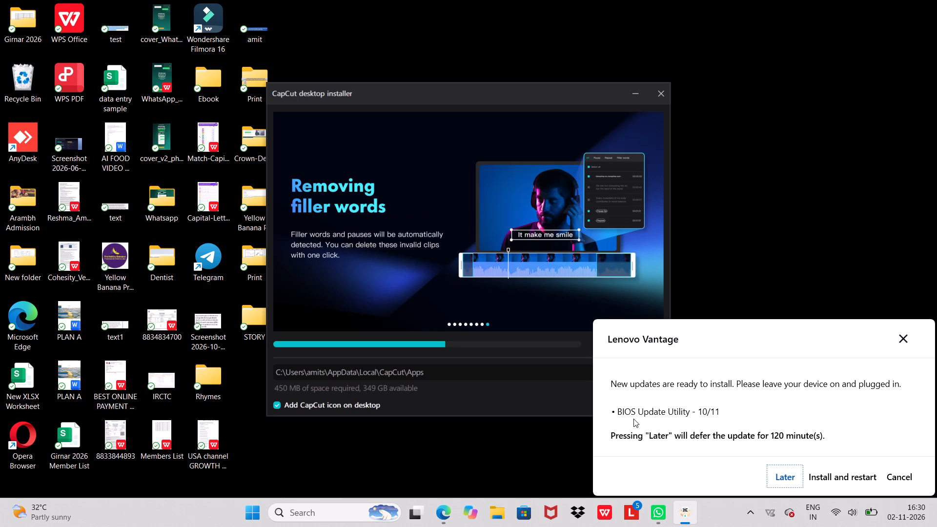
Cancel Lenovo Vantage's BIOS Update Utility installation.
left_click(895, 477)
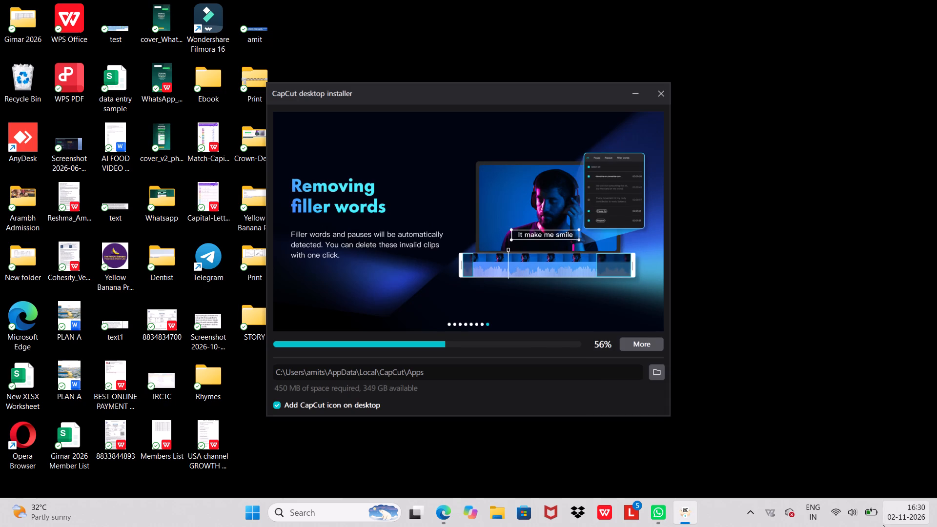
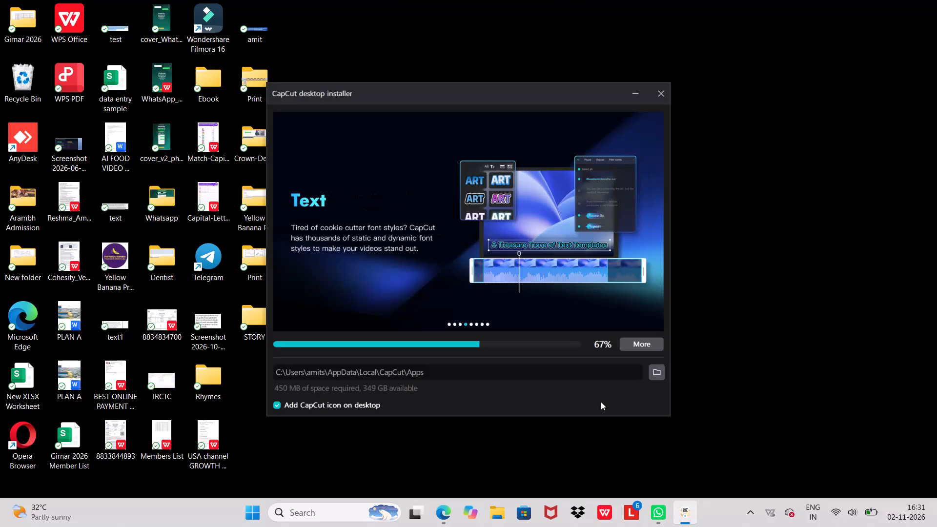
Minimize the CapCut installer and bring it back to check the installation progress.
left_click(640, 99)
left_click(632, 94)
left_click(681, 510)
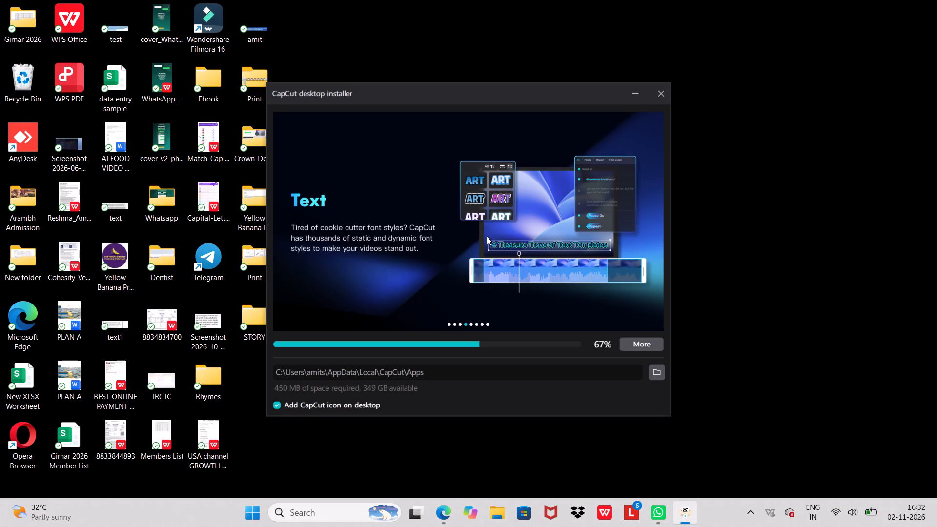
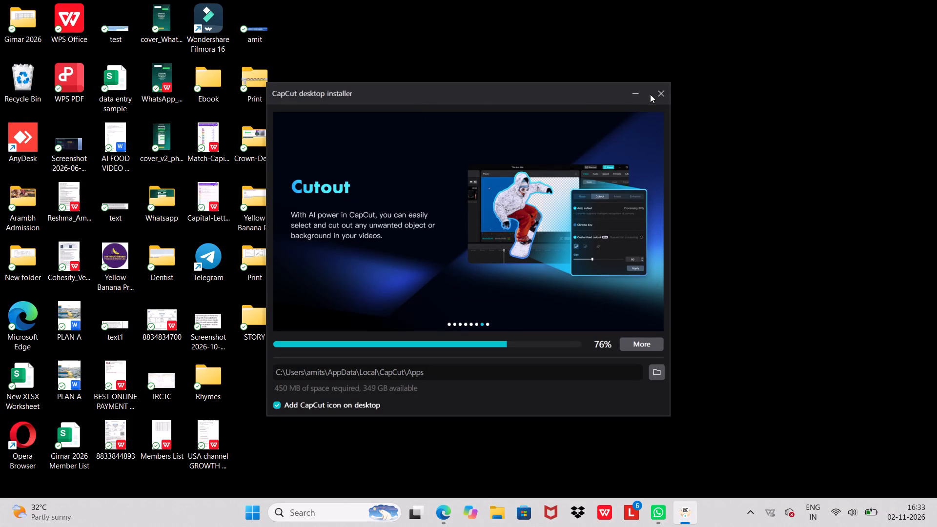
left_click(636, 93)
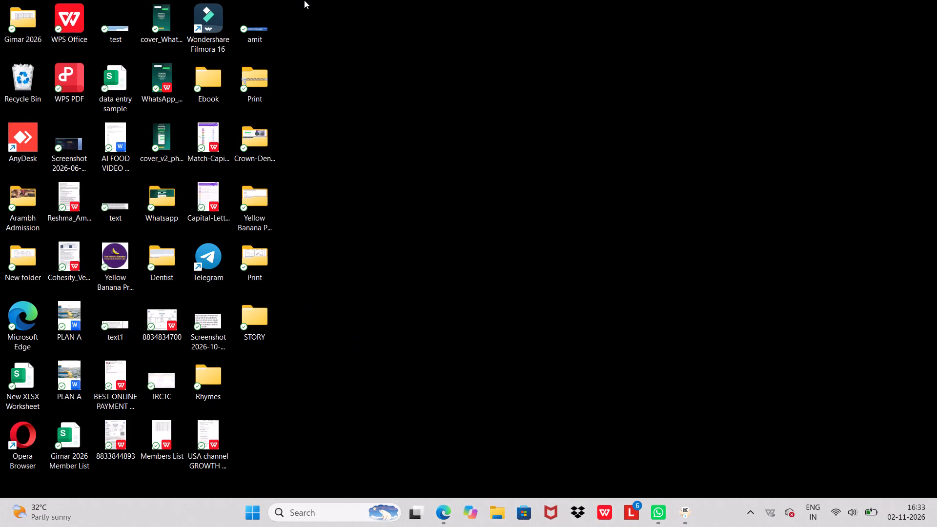
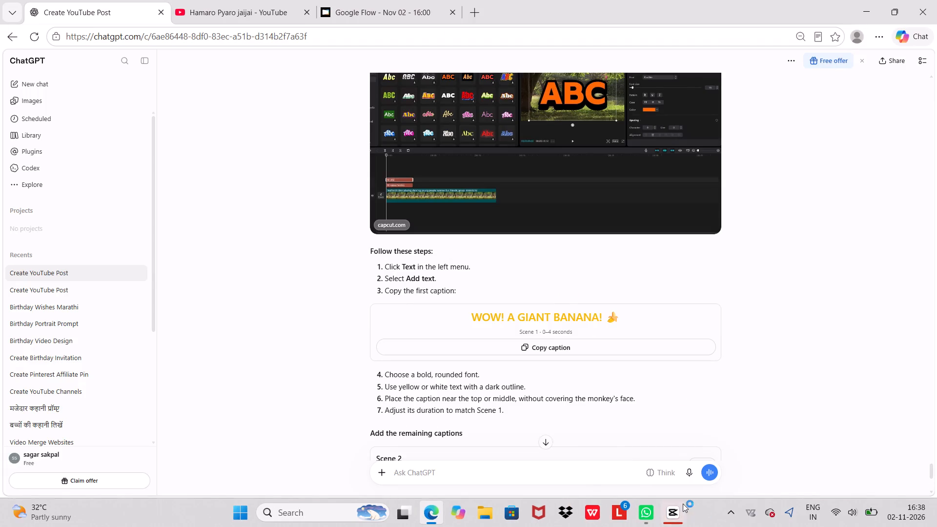
Switch to CapCut, agree to the Terms of Service and Privacy Policy, and start a new project.
left_click(672, 514)
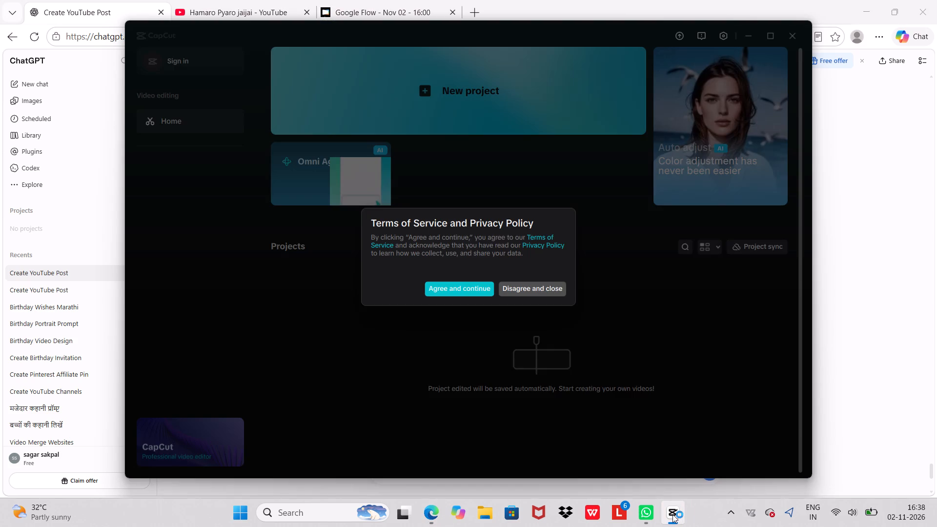
left_click(486, 293)
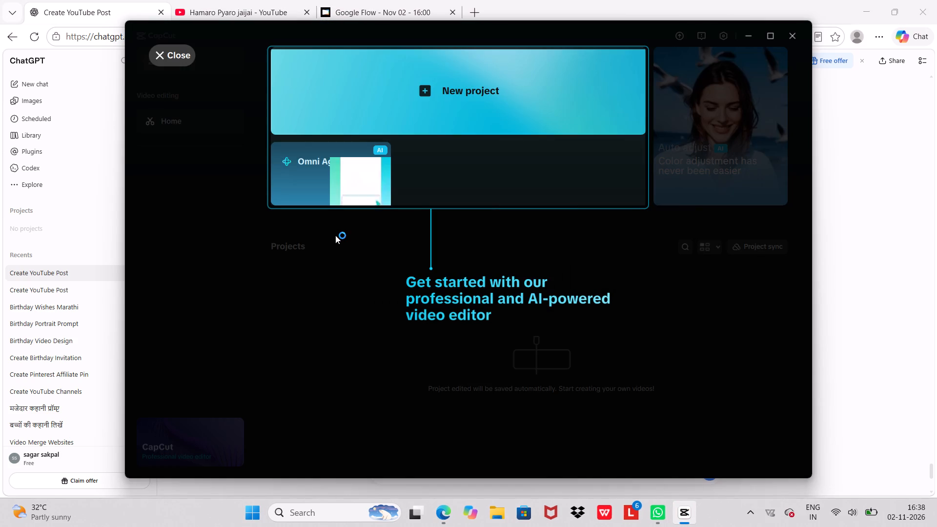
left_click(468, 112)
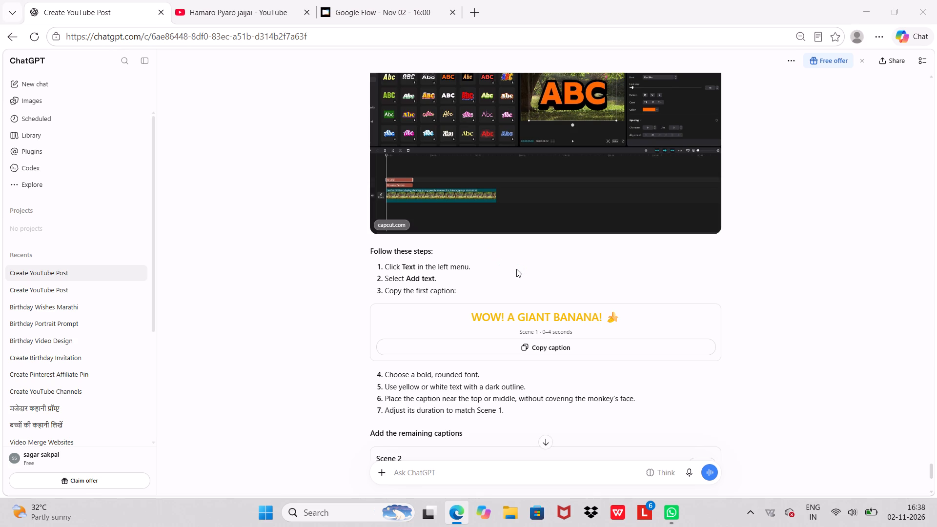
left_click(828, 255)
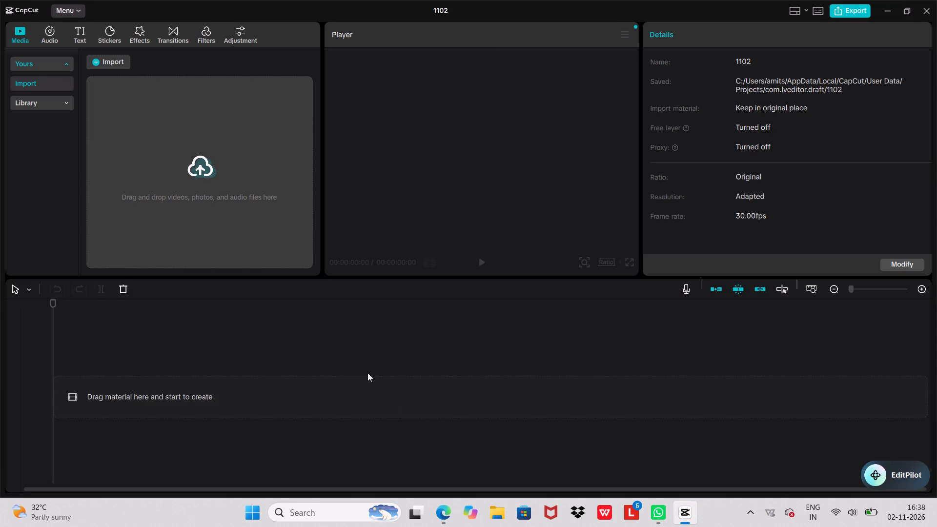
Import the five animated monkey, elephant and jungle-dance video clips from the Downloads folder into the project.
left_click(199, 169)
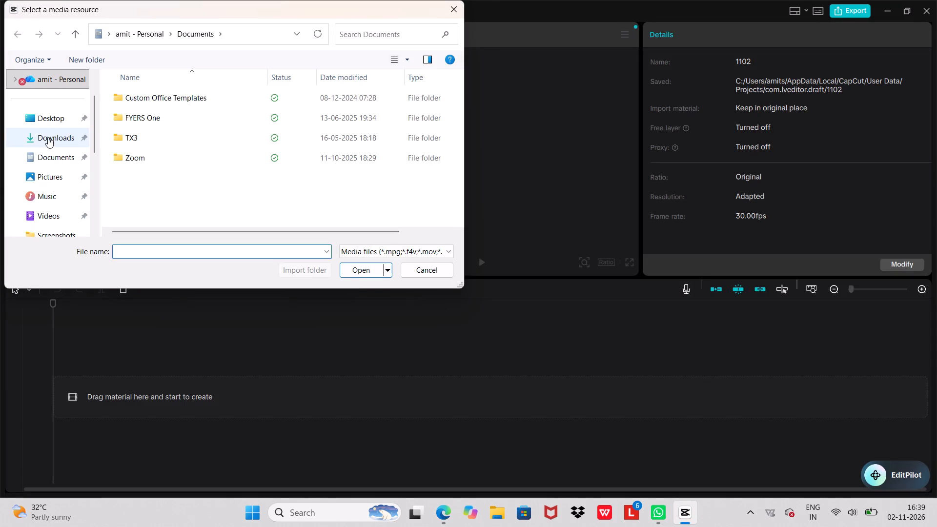
left_click(48, 137)
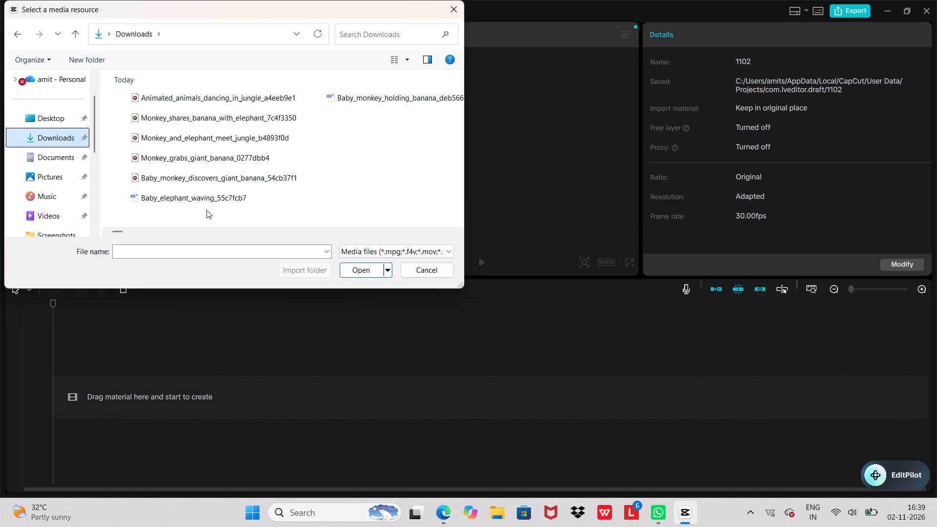
left_click(233, 175)
left_click(231, 162, "shift")
left_click(228, 144, "shift")
left_click(221, 115, "shift")
left_click(223, 100, "shift")
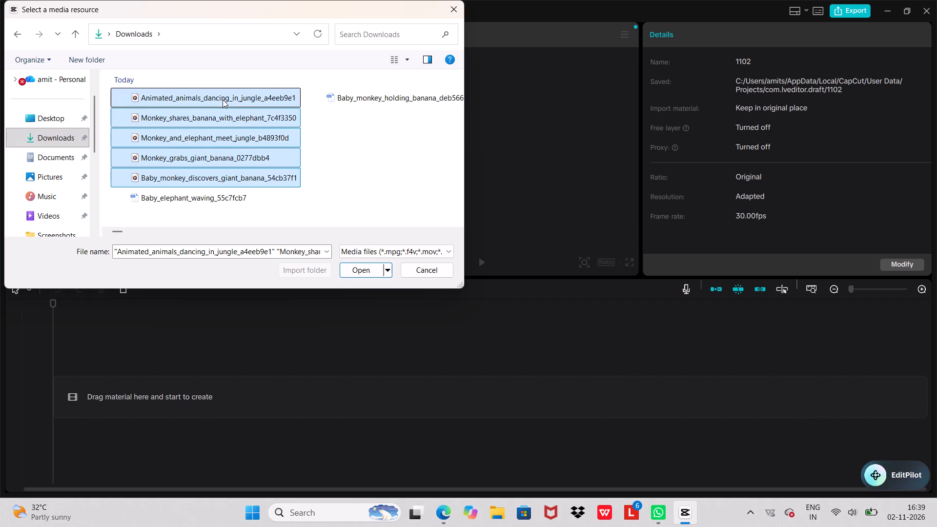
left_click(369, 268)
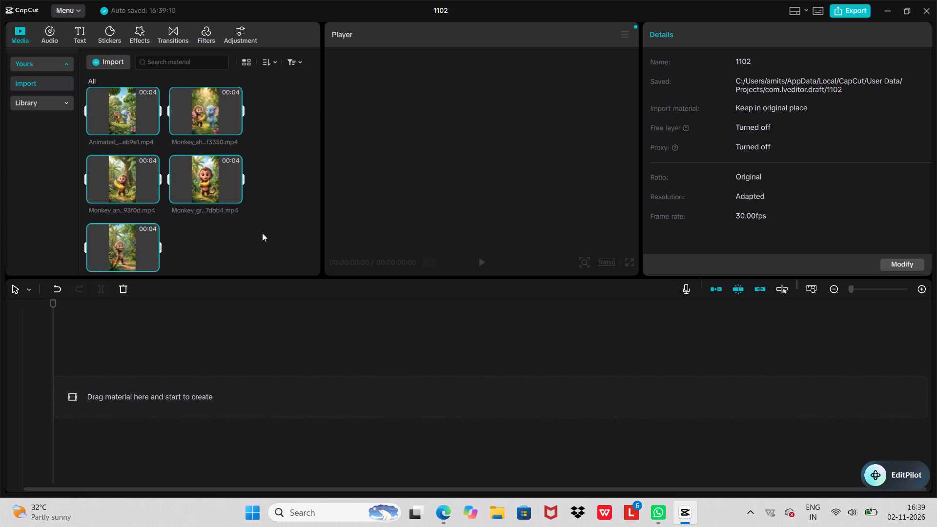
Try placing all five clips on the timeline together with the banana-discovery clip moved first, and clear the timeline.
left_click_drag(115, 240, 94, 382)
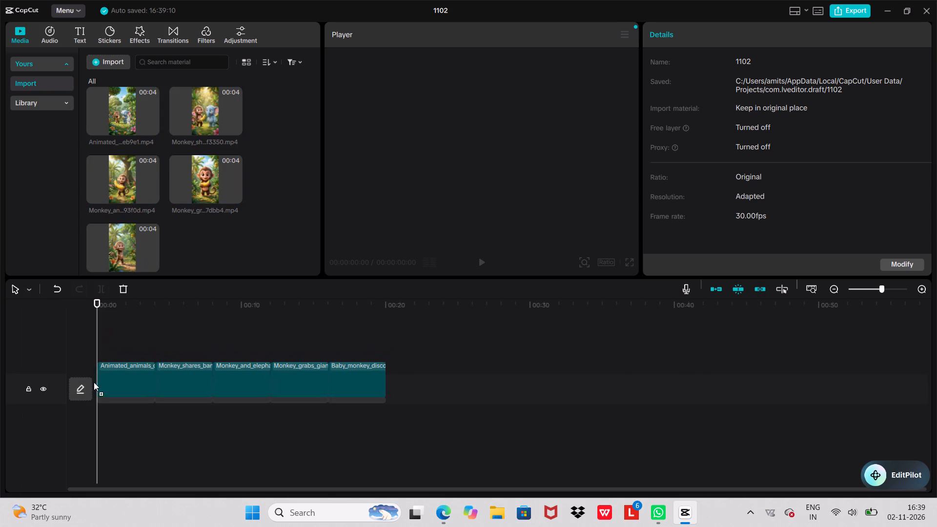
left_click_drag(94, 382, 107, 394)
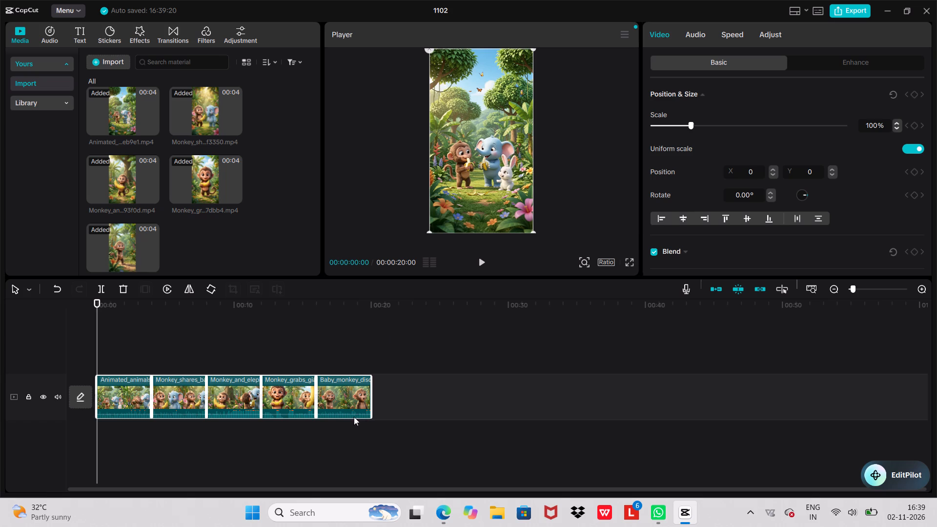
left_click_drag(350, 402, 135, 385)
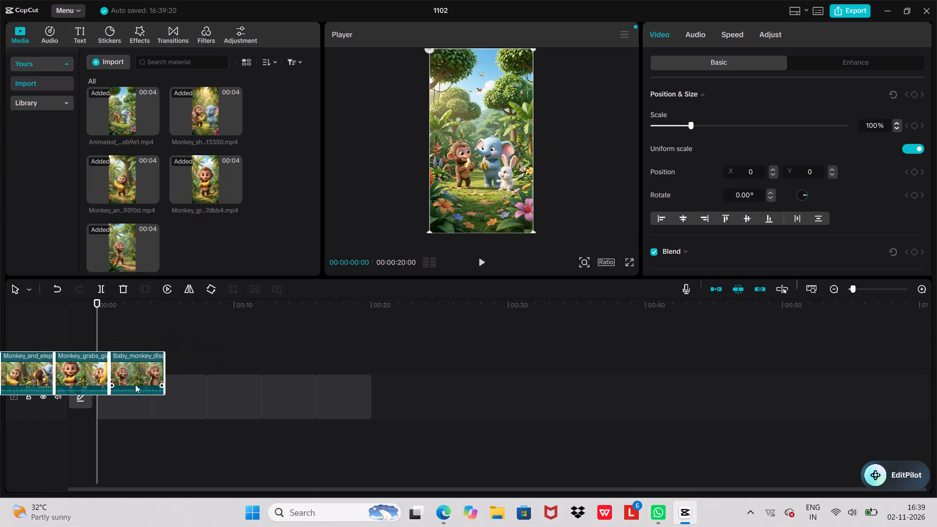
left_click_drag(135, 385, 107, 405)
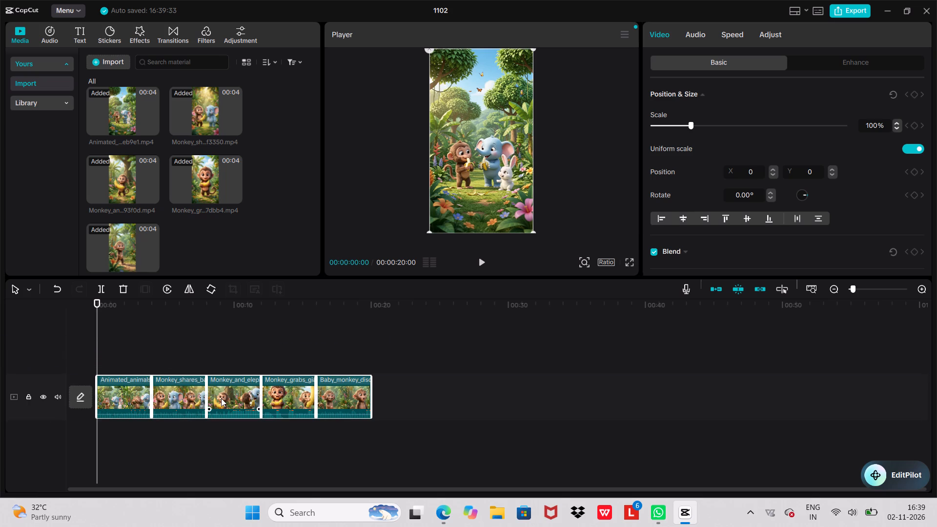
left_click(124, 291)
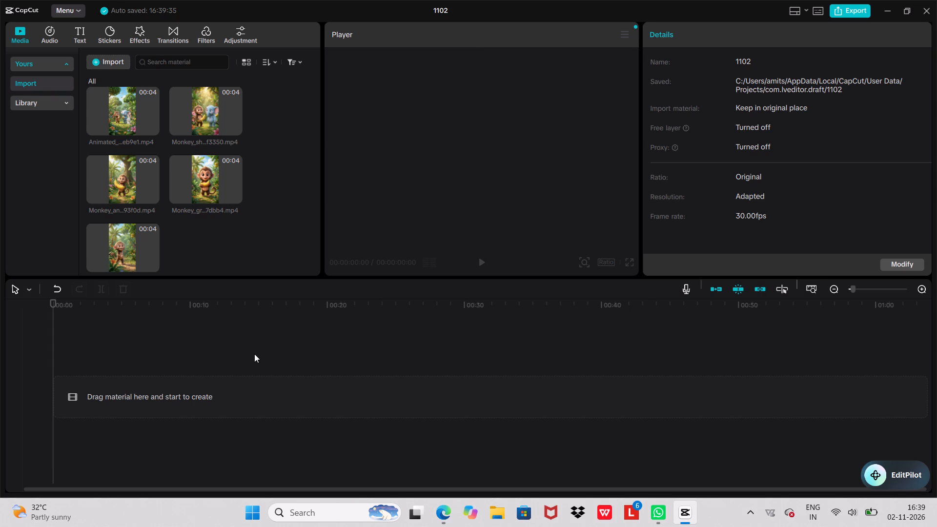
Add the Baby_monkey_discovers_giant_banana and Monkey_grabs_giant_banana clips to the empty timeline.
left_click(150, 266)
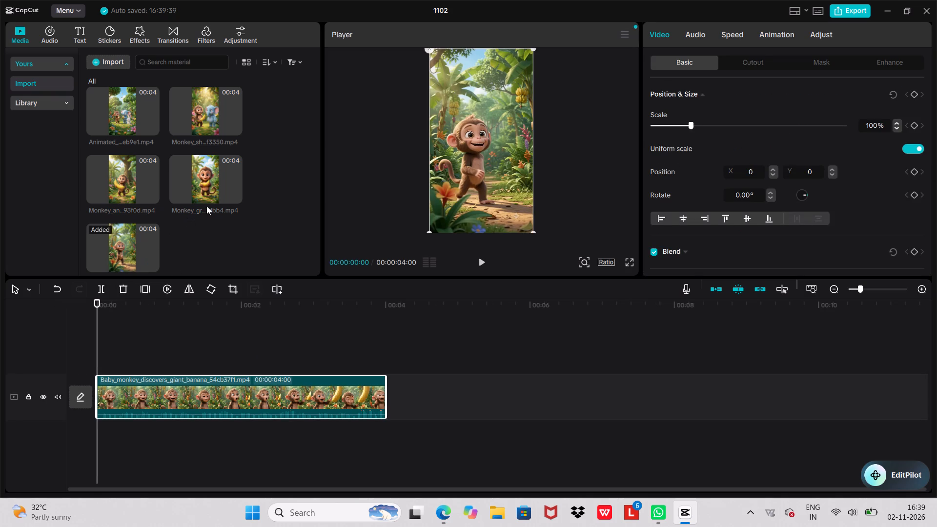
left_click(238, 196)
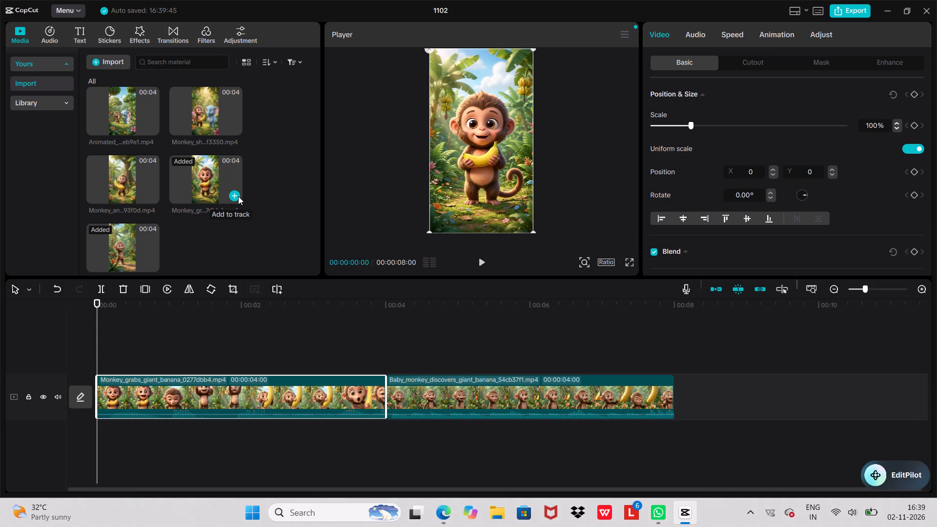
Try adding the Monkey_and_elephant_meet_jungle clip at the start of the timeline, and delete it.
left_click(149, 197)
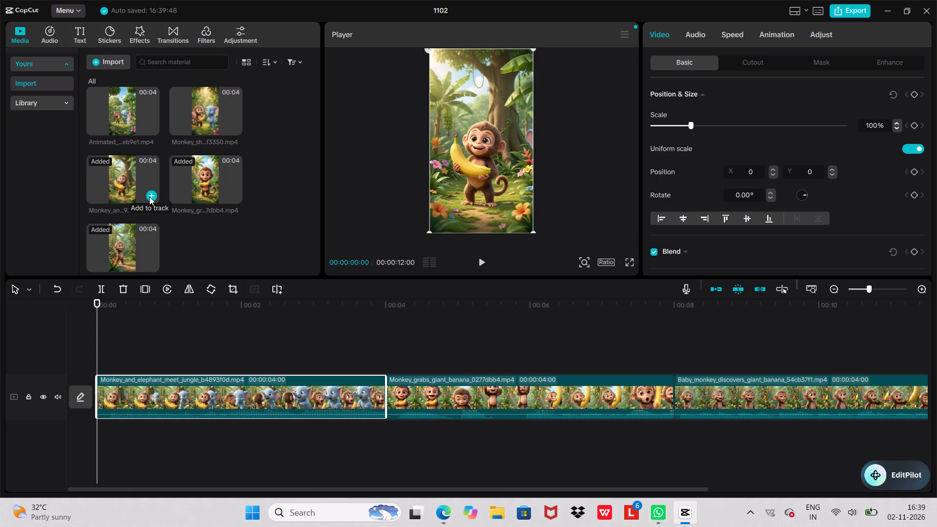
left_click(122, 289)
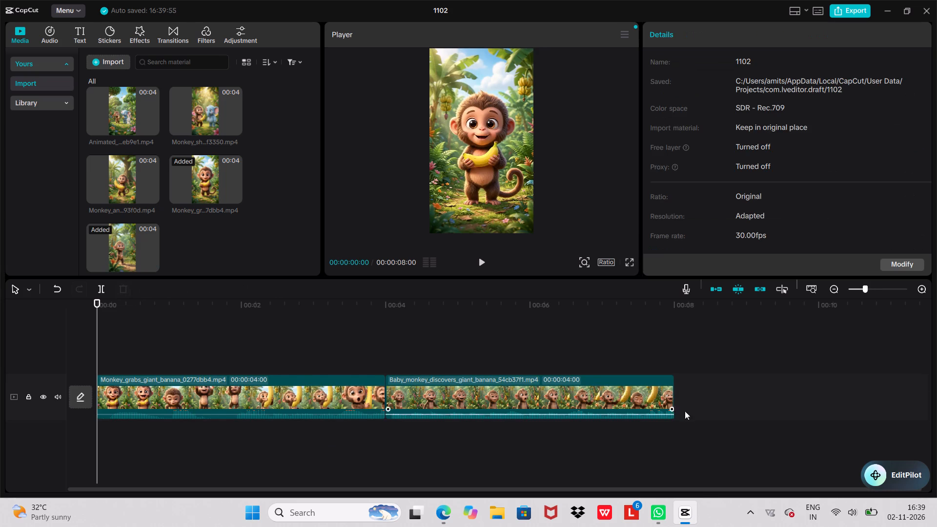
Append the Monkey_and_elephant_meet_jungle, Monkey_shares_banana_with_elephant and Animated_animals_dancing_in_jungle clips in that order at the end of the timeline.
left_click(708, 395)
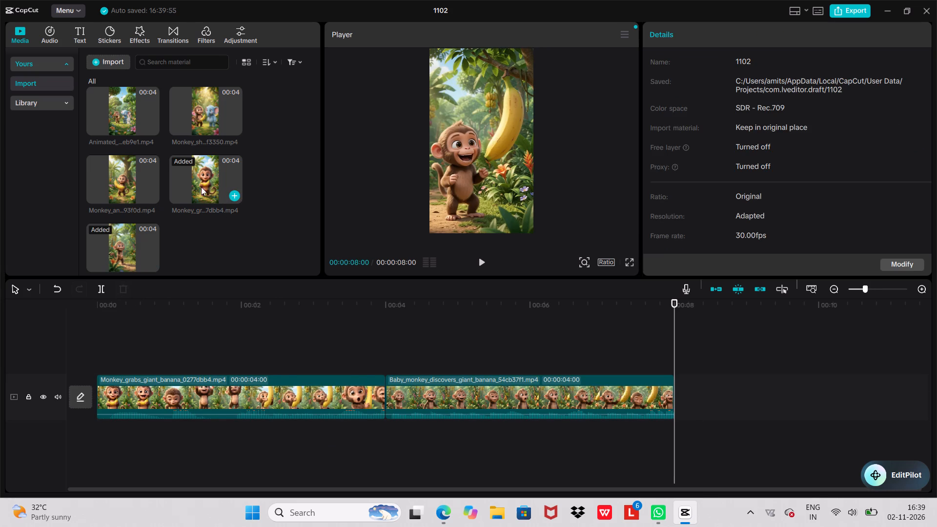
left_click(153, 195)
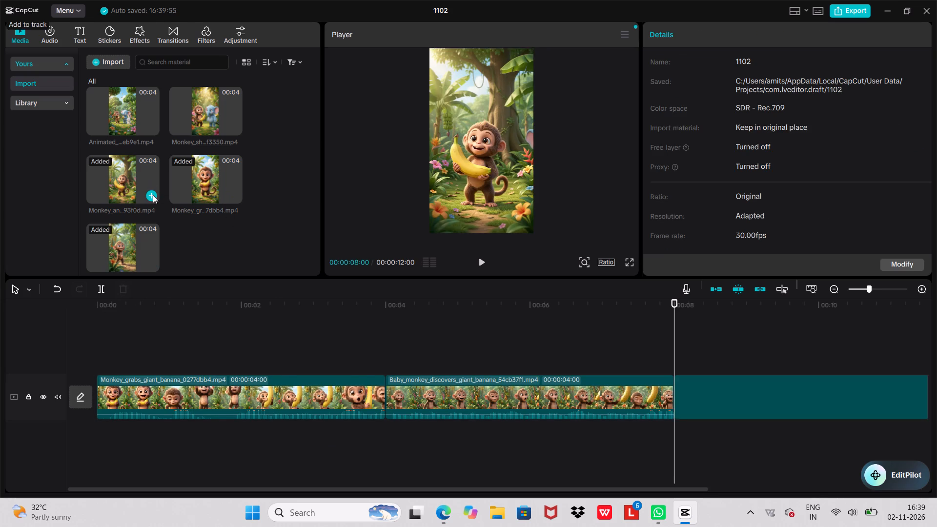
left_click(771, 387)
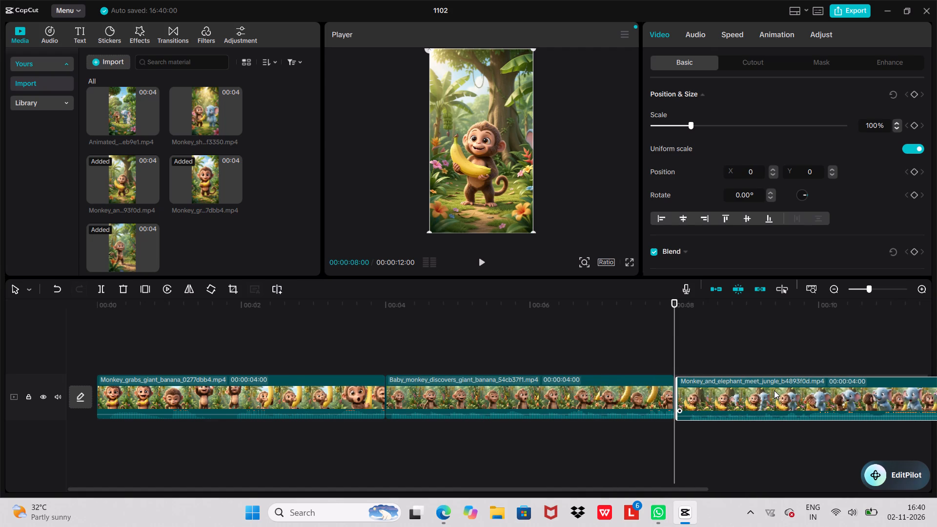
left_click_drag(694, 488, 858, 487)
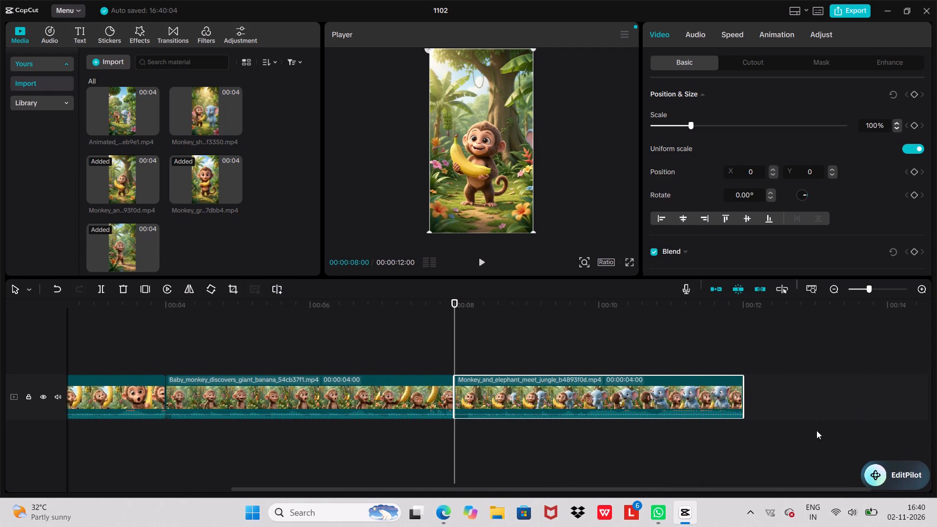
left_click(791, 400)
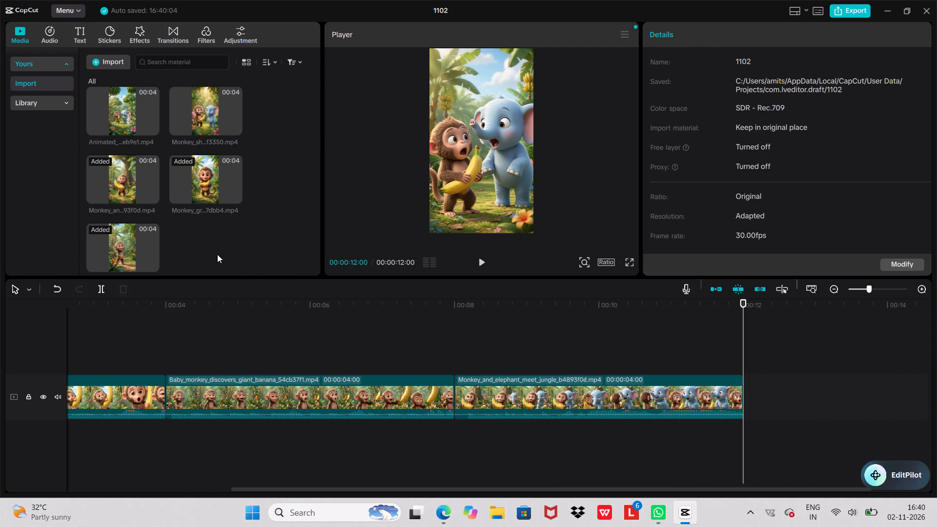
left_click(233, 130)
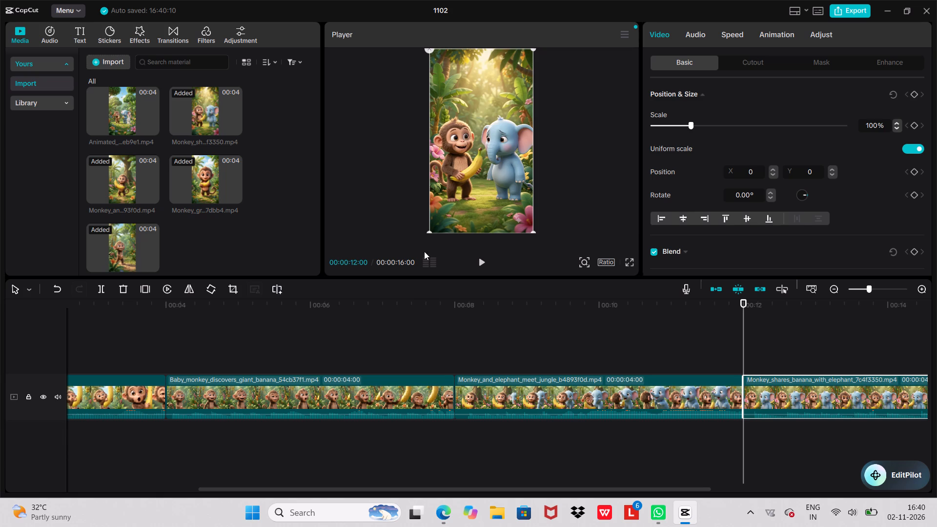
left_click_drag(694, 490, 897, 488)
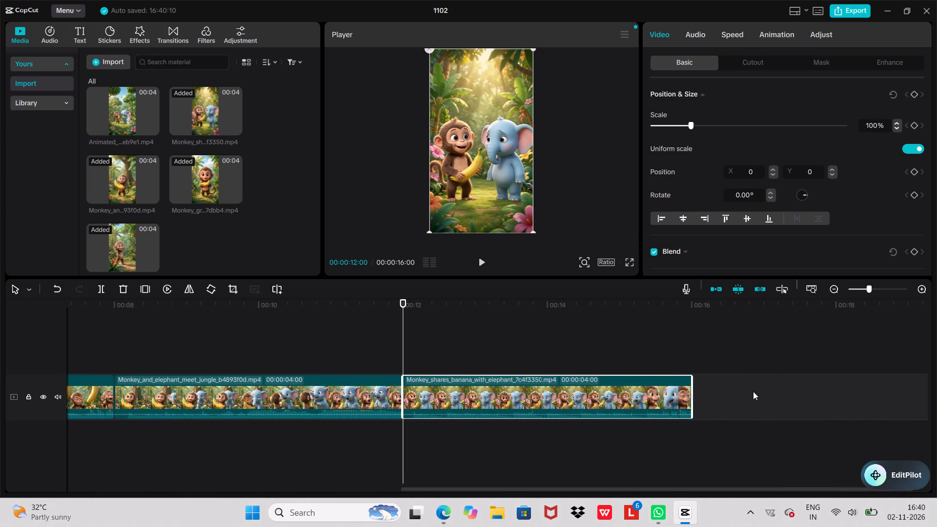
left_click(751, 390)
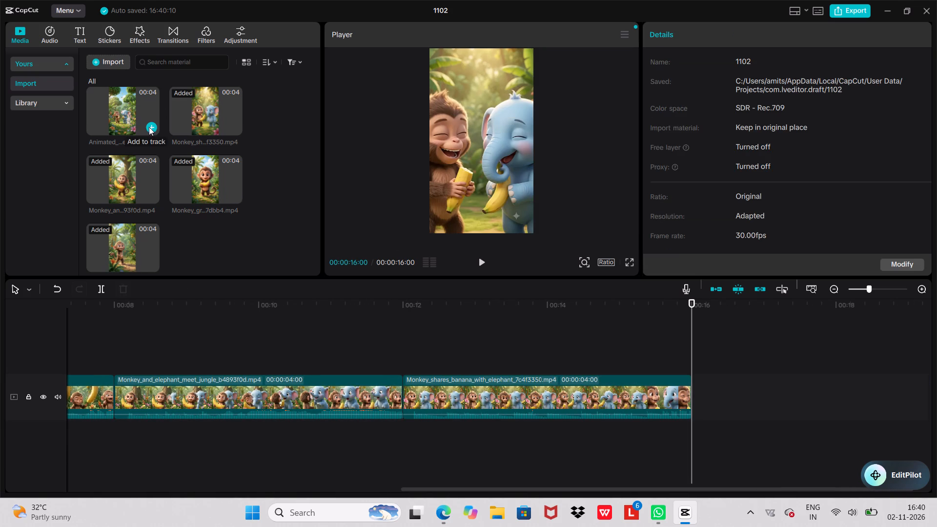
left_click(149, 127)
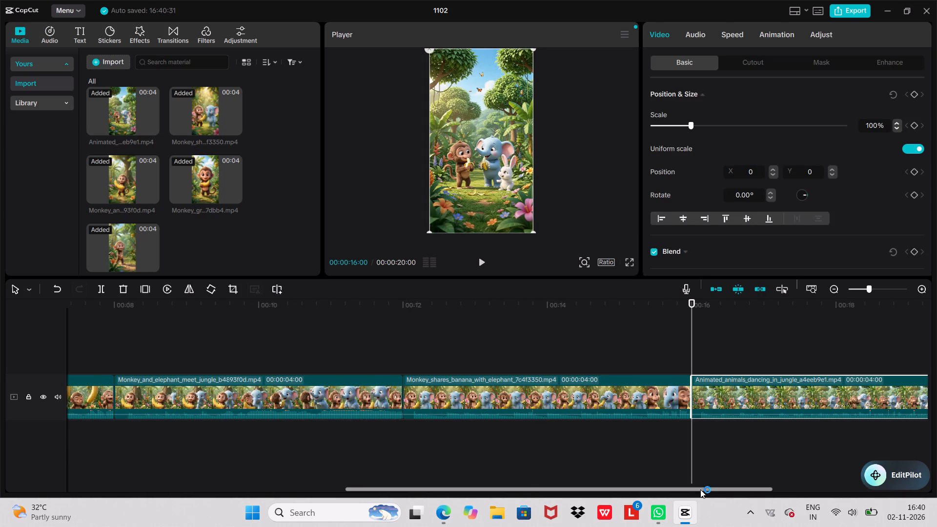
Move the Baby_monkey_discovers_giant_banana clip ahead of the Monkey_grabs_giant_banana clip at the start of the timeline.
left_click_drag(700, 489, 197, 476)
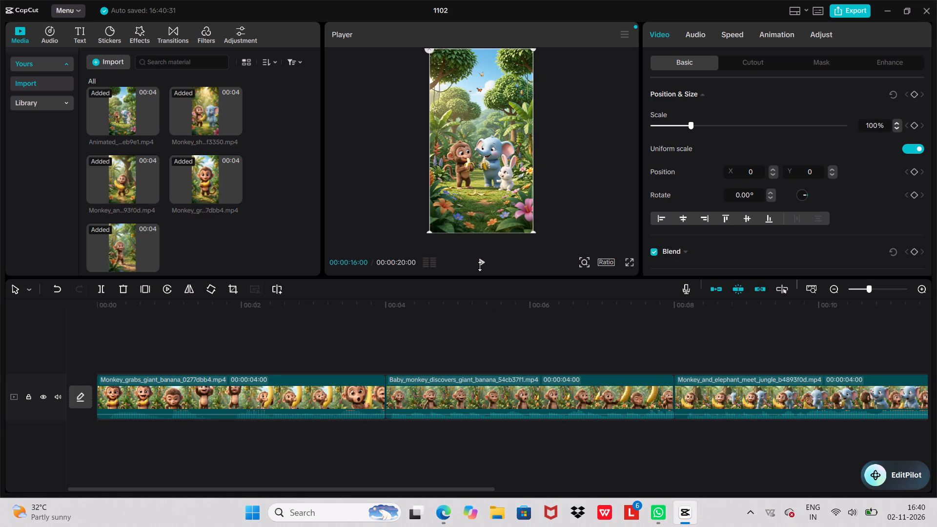
left_click(109, 392)
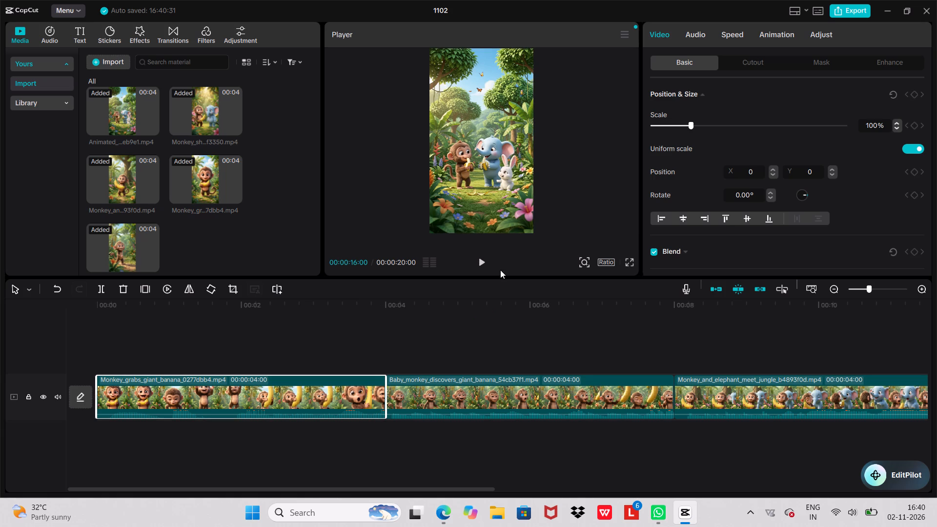
left_click(485, 262)
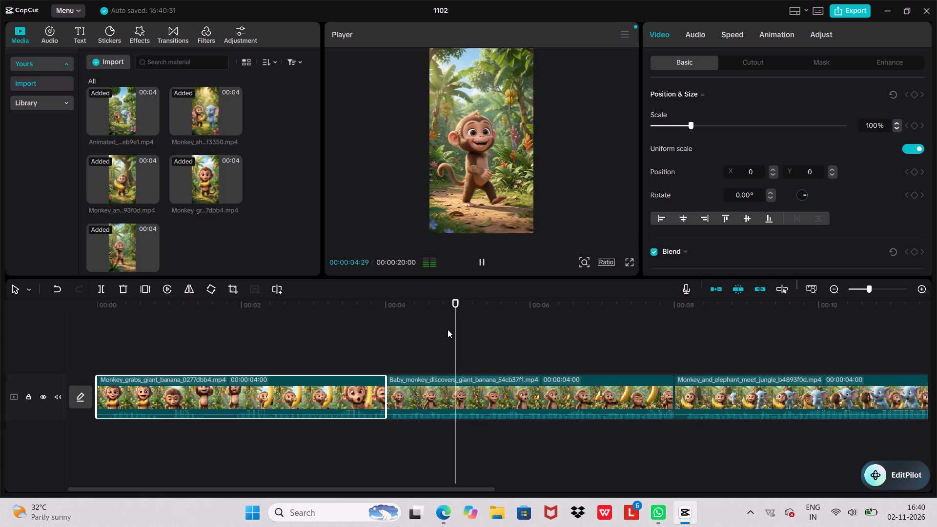
left_click(521, 398)
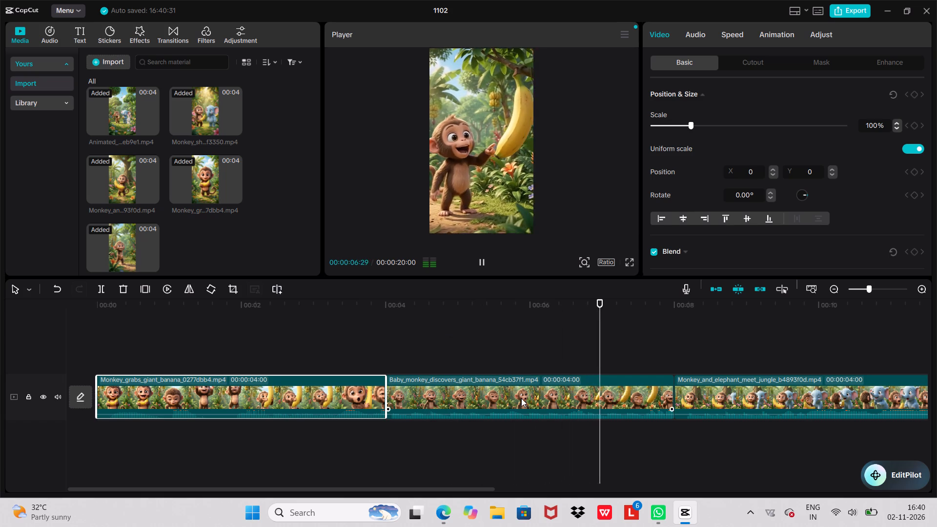
left_click_drag(521, 398, 224, 402)
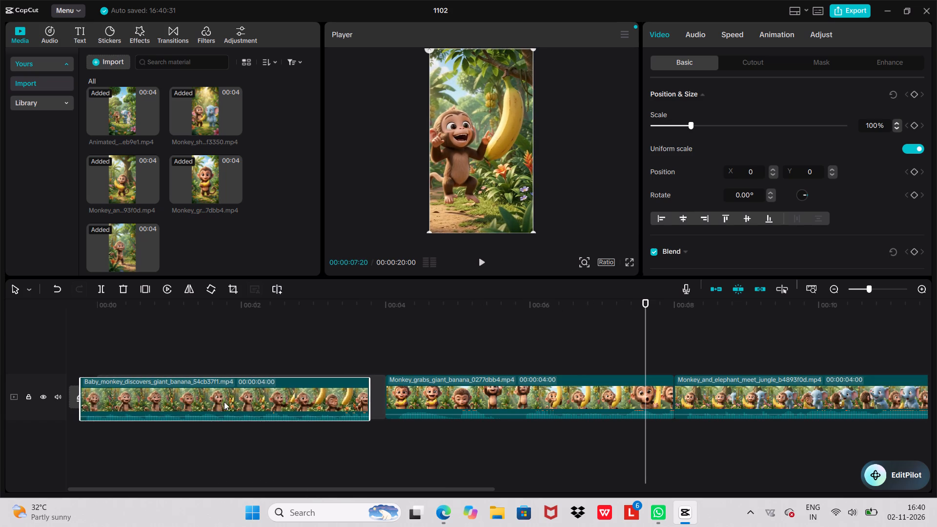
left_click_drag(224, 402, 231, 401)
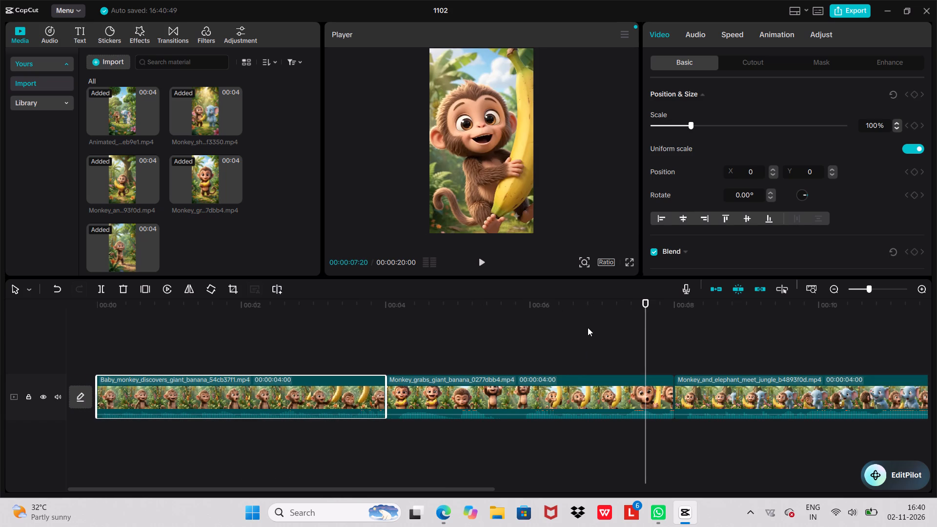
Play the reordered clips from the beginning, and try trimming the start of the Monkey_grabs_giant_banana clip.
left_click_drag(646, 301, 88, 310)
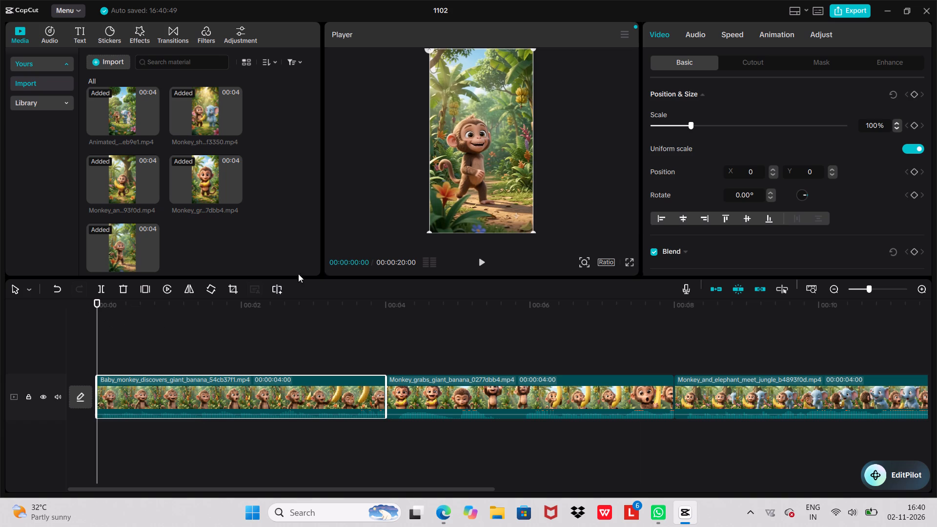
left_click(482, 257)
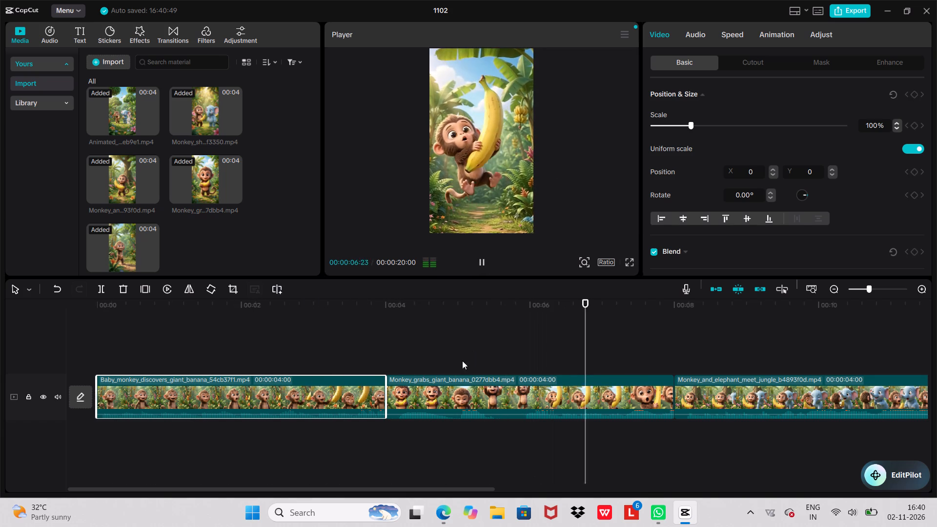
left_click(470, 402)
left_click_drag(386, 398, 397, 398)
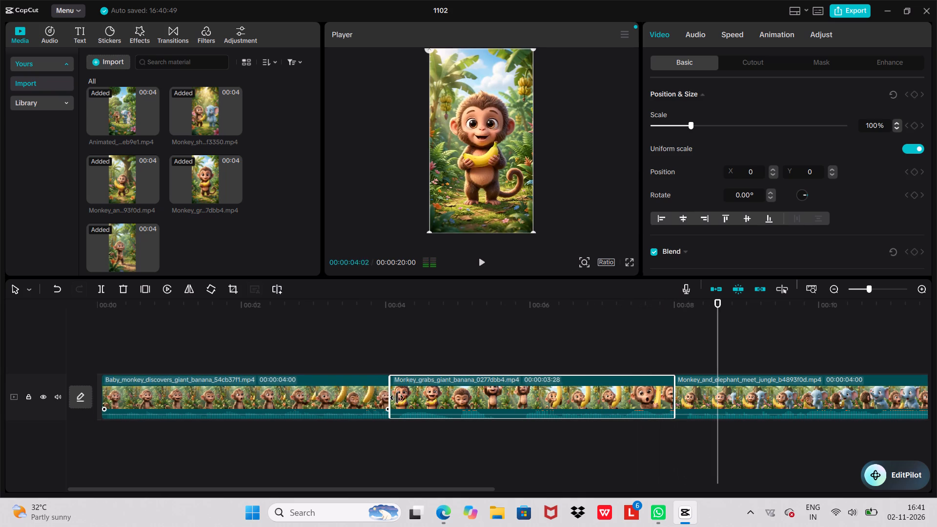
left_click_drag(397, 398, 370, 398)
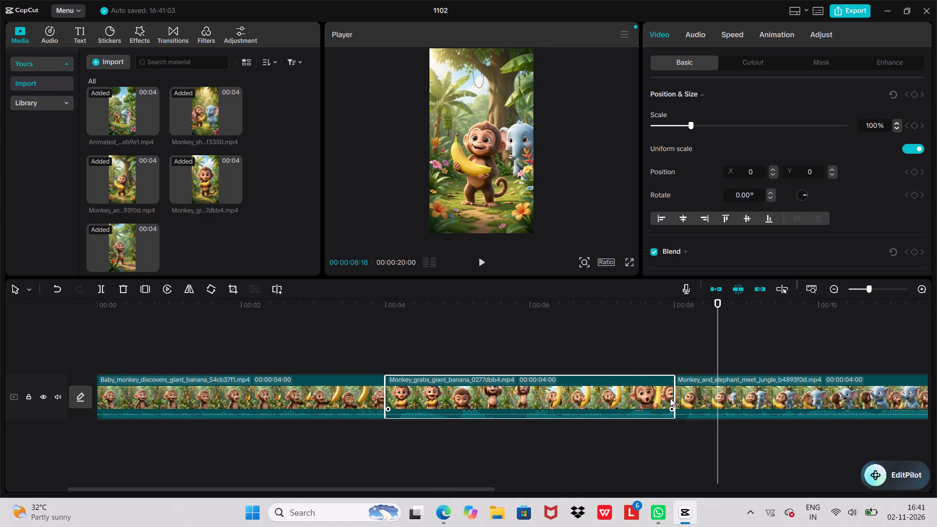
Add an audio fade-in at the start of the Monkey_grabs_giant_banana clip.
left_click(432, 396)
left_click_drag(387, 409, 410, 409)
left_click_drag(410, 409, 426, 409)
left_click_drag(426, 409, 479, 408)
left_click(479, 408)
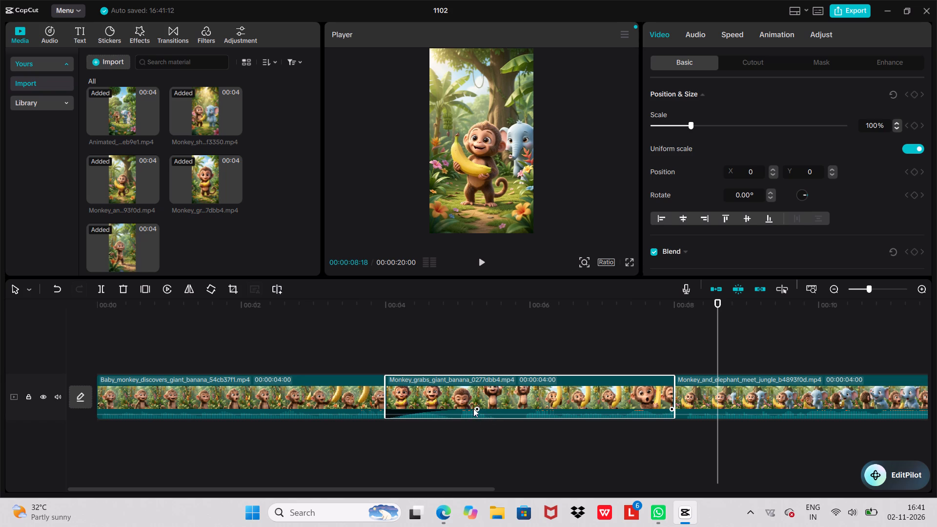
Trim the start of the Monkey_grabs_giant_banana clip to shorten it to a duration of 00:00:02:22.
left_click_drag(383, 387, 396, 387)
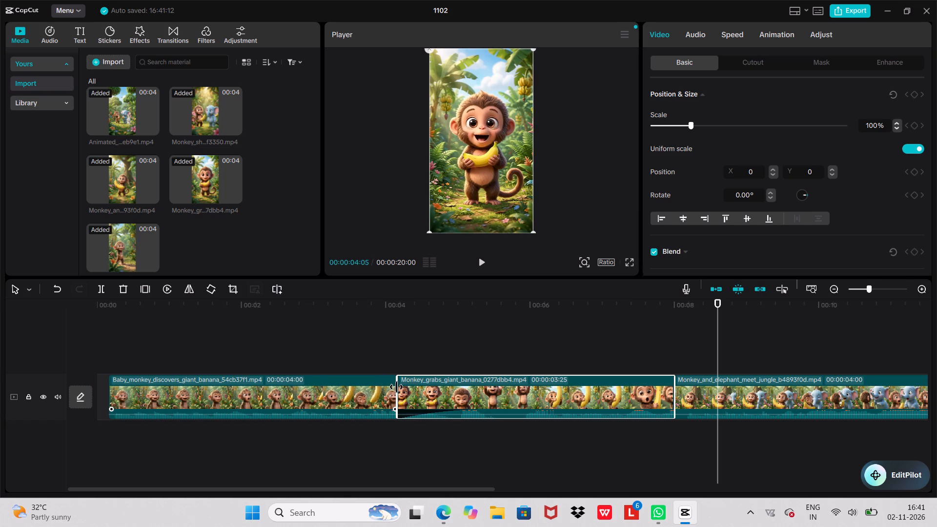
left_click_drag(396, 387, 480, 396)
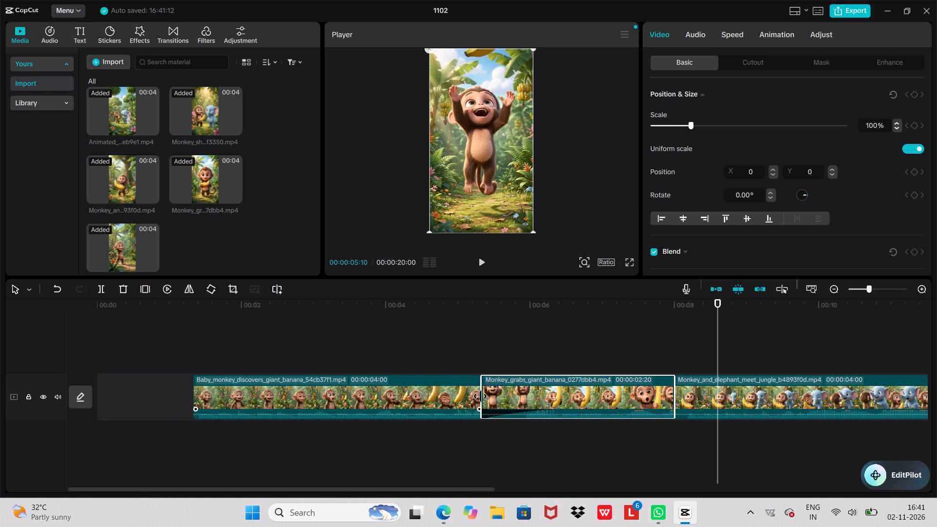
left_click_drag(480, 396, 476, 396)
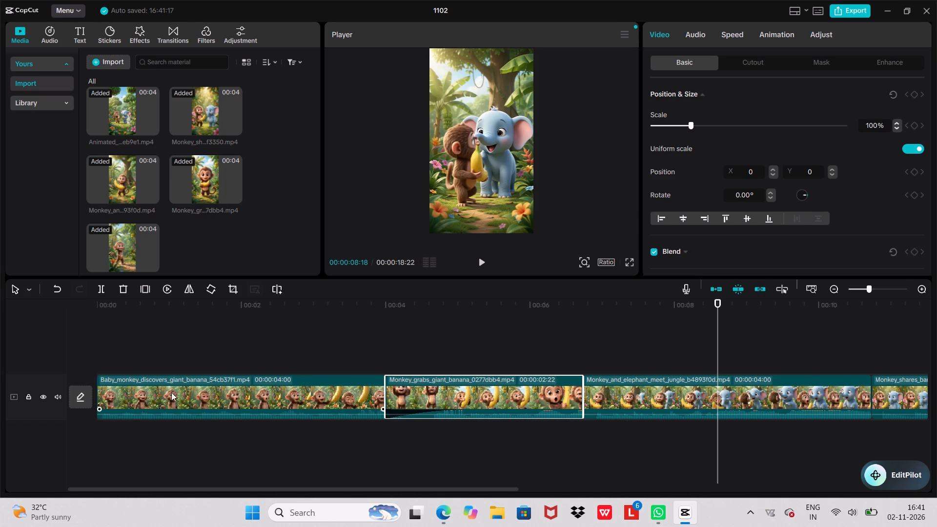
left_click(149, 392)
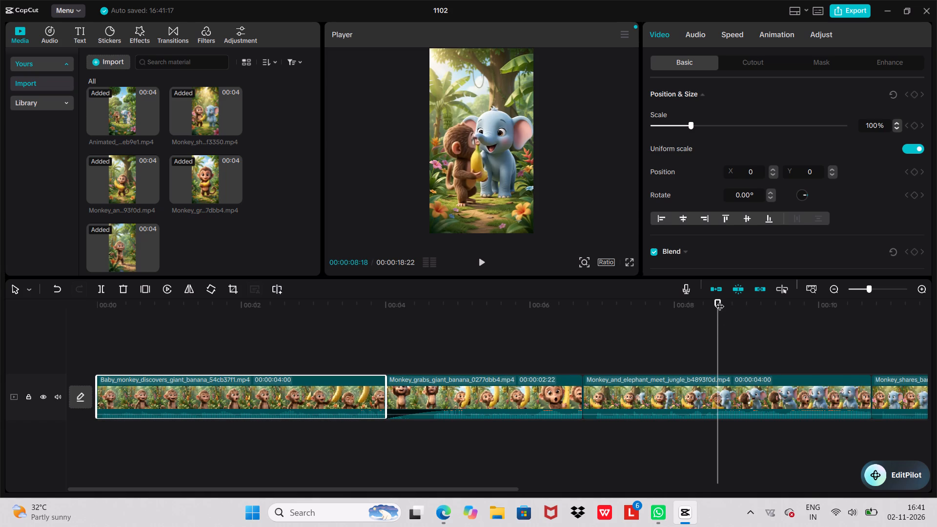
left_click_drag(720, 300, 70, 301)
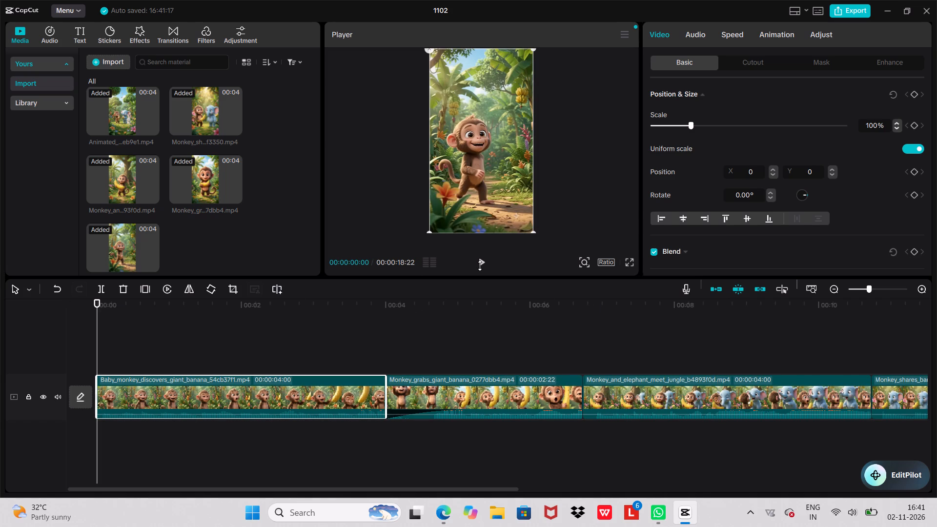
left_click(481, 265)
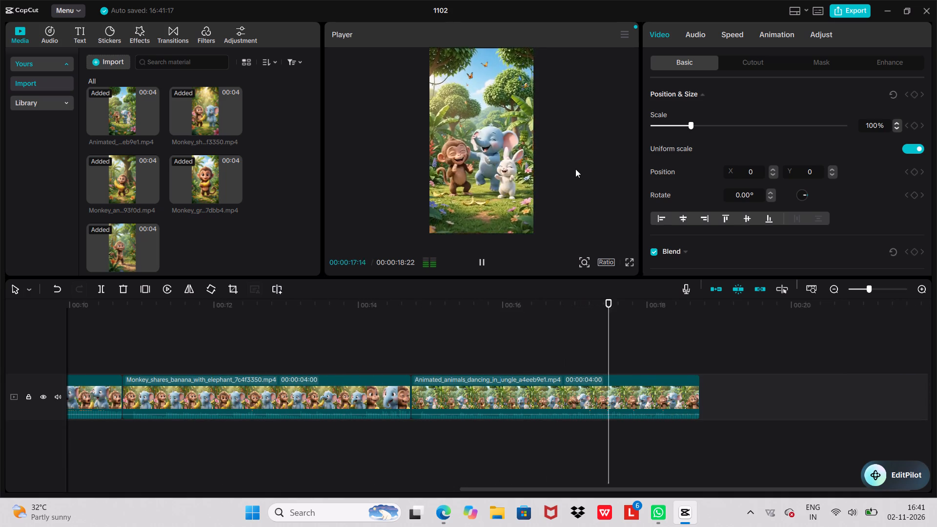
left_click_drag(542, 488, 513, 488)
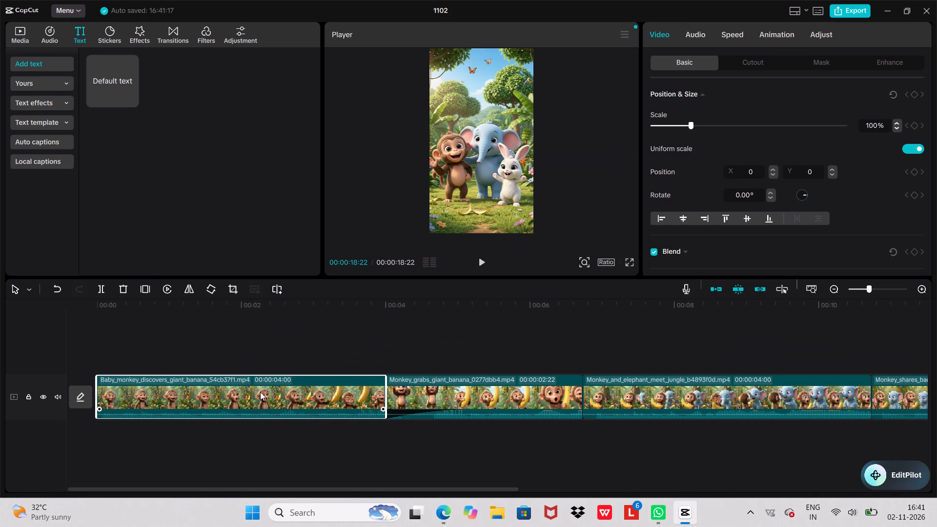
key("alt+Tab")
key("alt+Tab")
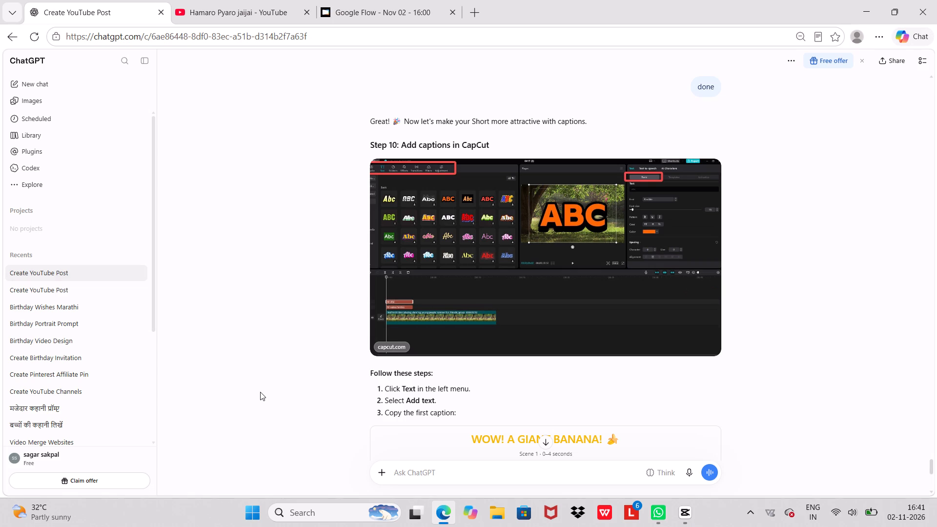
left_click(26, 65)
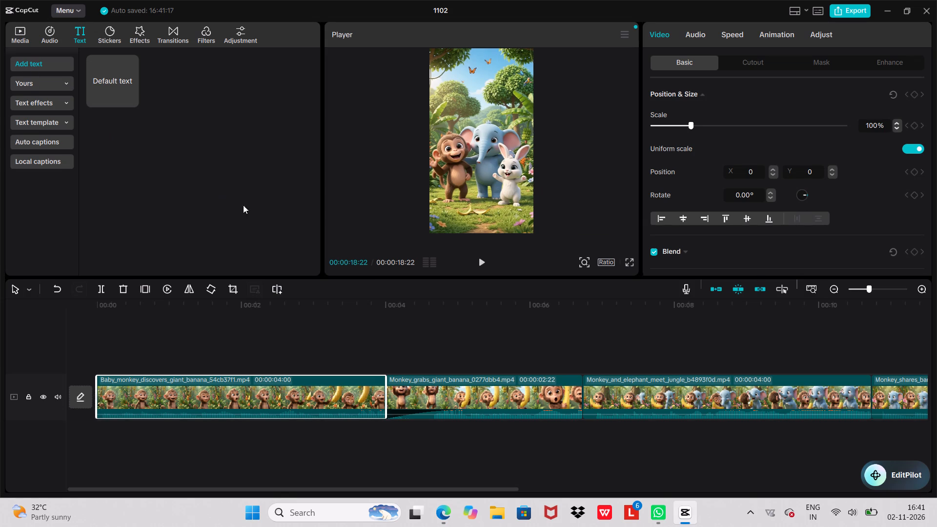
key("alt+Tab")
scroll(541, 406, "down", 2)
left_click(539, 350)
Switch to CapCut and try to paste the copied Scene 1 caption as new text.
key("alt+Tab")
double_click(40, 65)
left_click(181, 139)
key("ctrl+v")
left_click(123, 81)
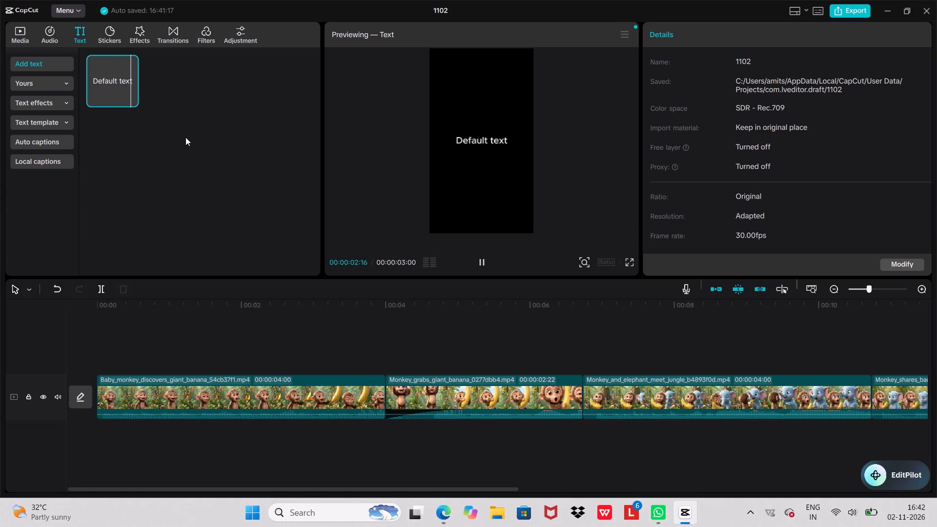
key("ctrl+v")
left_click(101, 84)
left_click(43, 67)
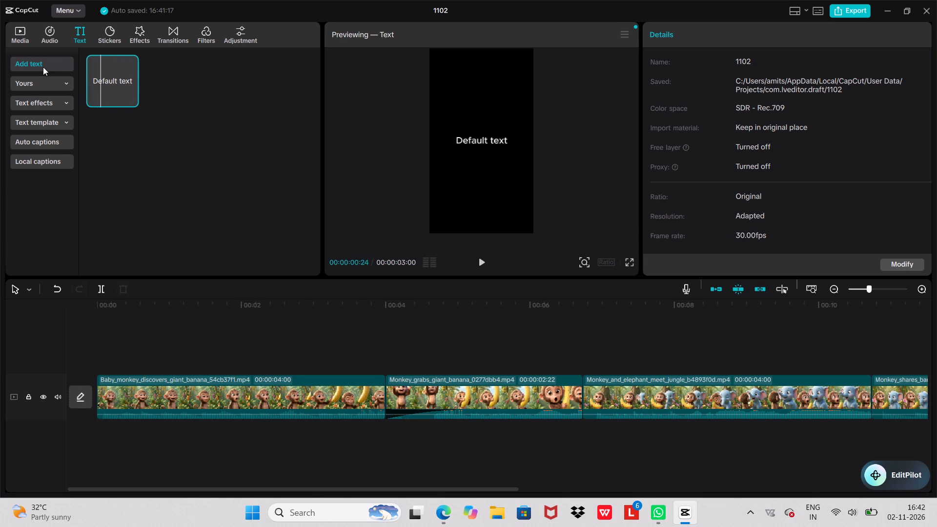
Play part of the Baby_monkey_discovers_giant_banana clip, and return the playhead to 00:00:00:00.
left_click(304, 405)
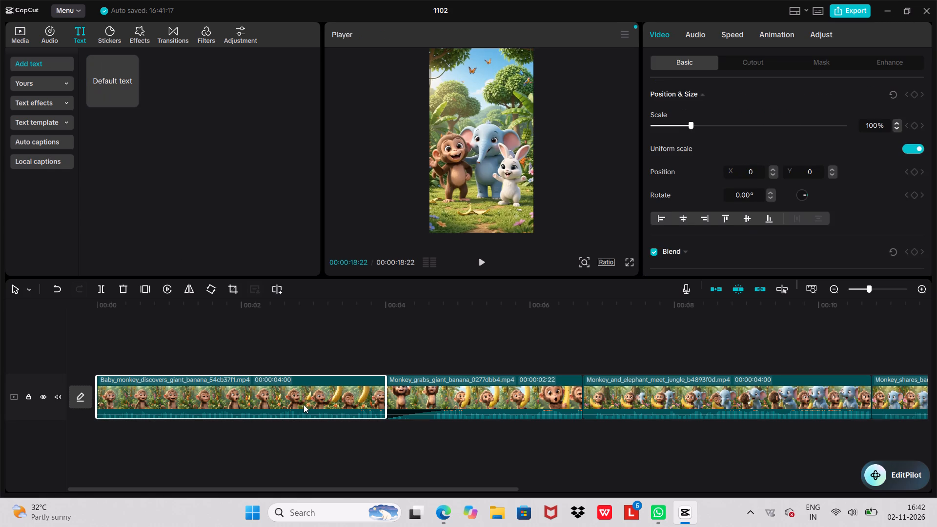
left_click(304, 402)
left_click(485, 266)
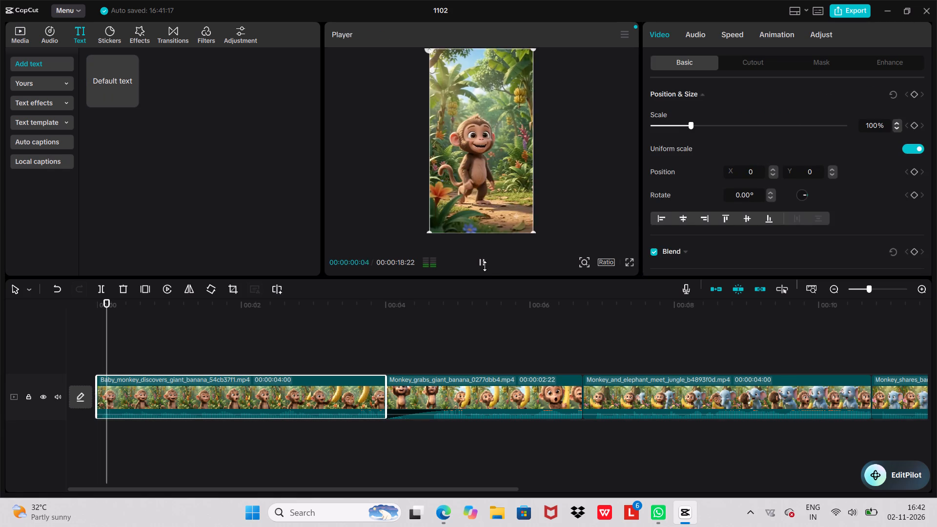
left_click(232, 389)
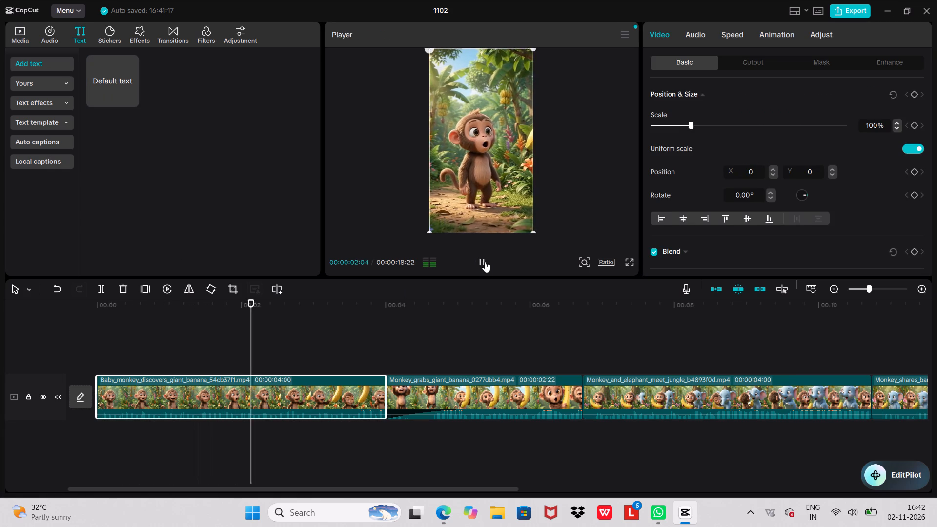
left_click(485, 265)
left_click_drag(287, 302, 61, 308)
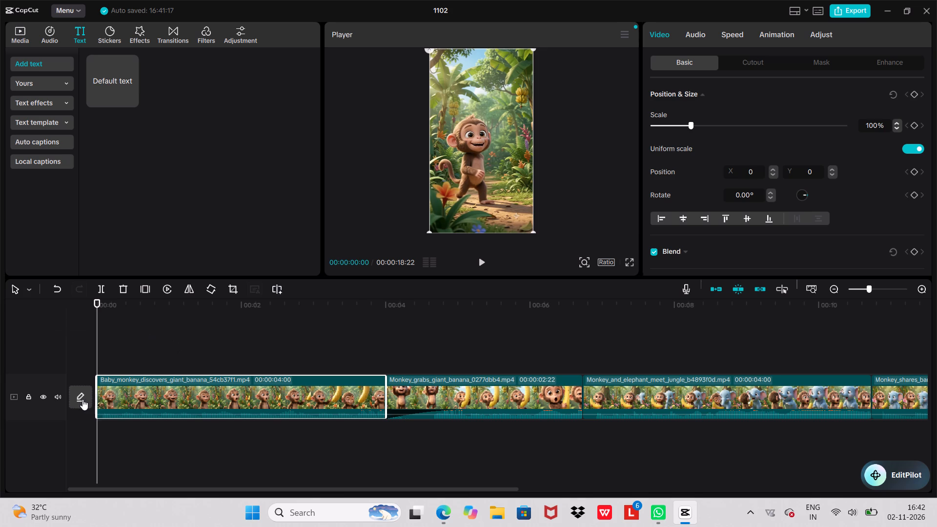
left_click(79, 399)
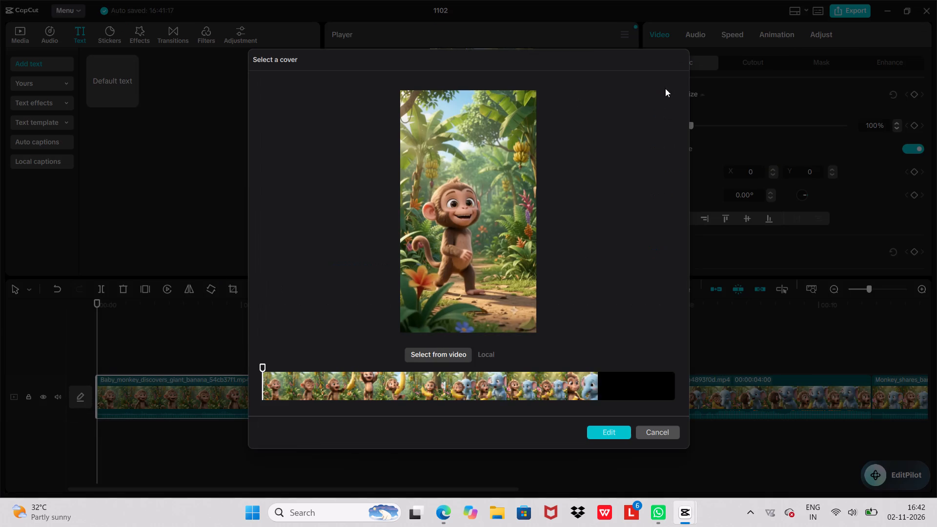
left_click(670, 437)
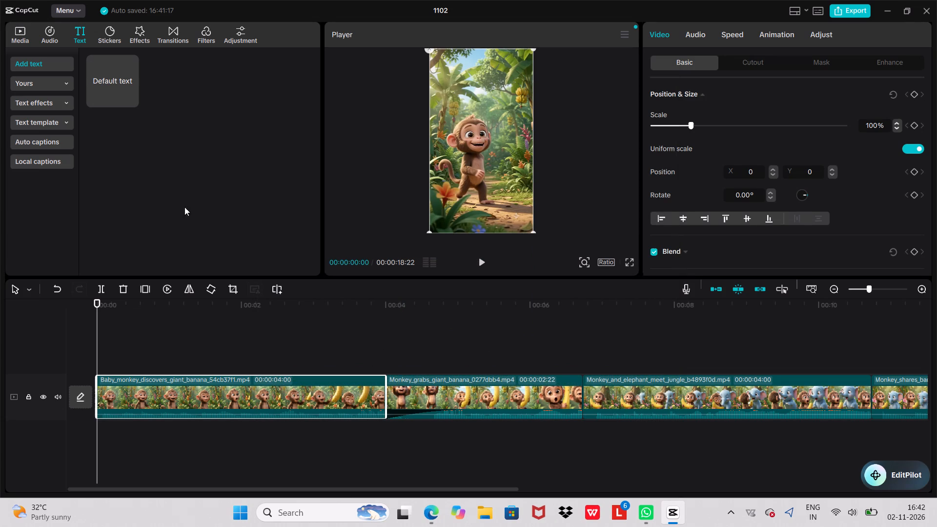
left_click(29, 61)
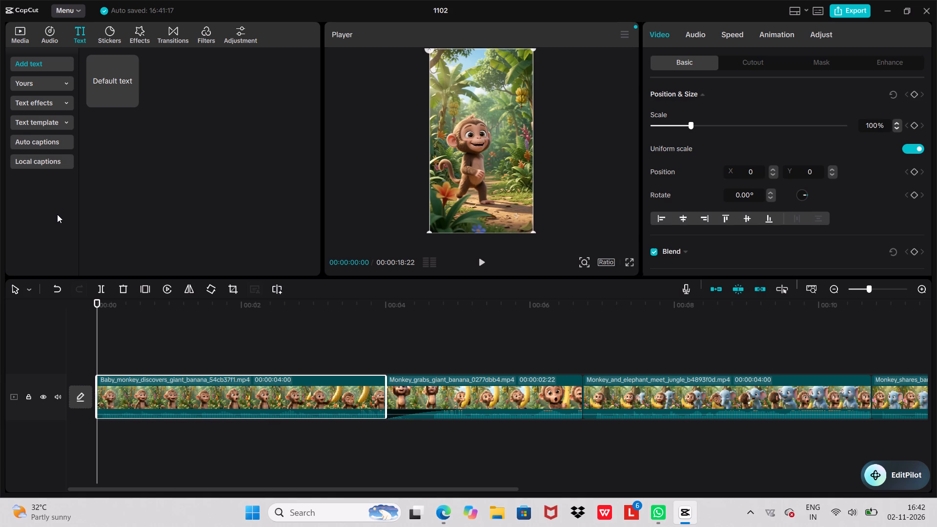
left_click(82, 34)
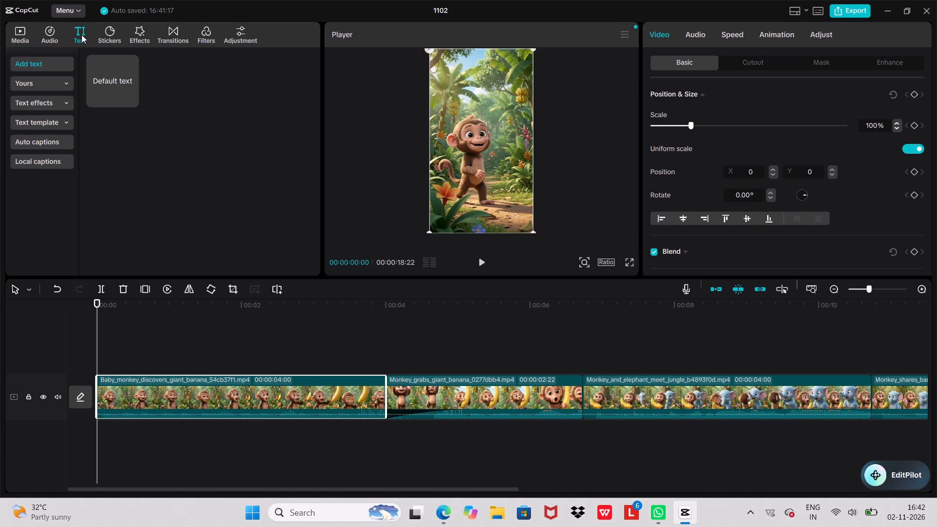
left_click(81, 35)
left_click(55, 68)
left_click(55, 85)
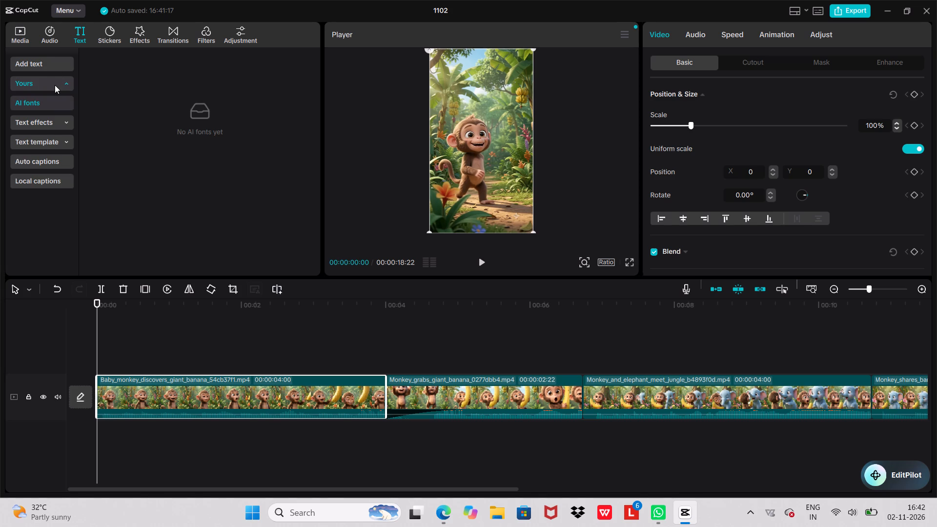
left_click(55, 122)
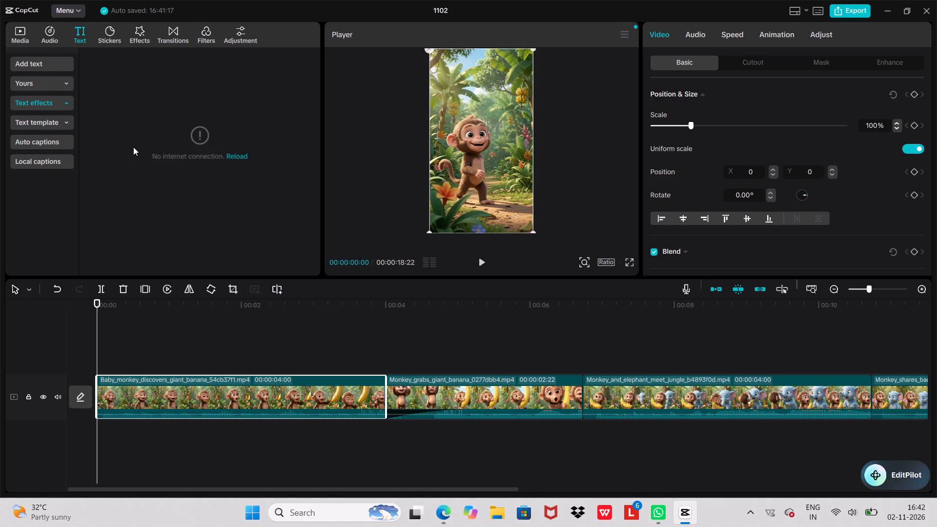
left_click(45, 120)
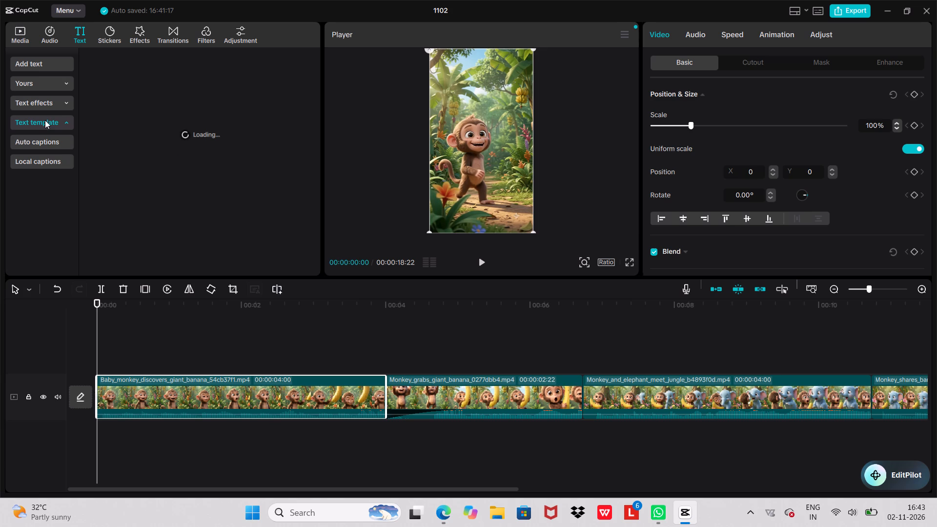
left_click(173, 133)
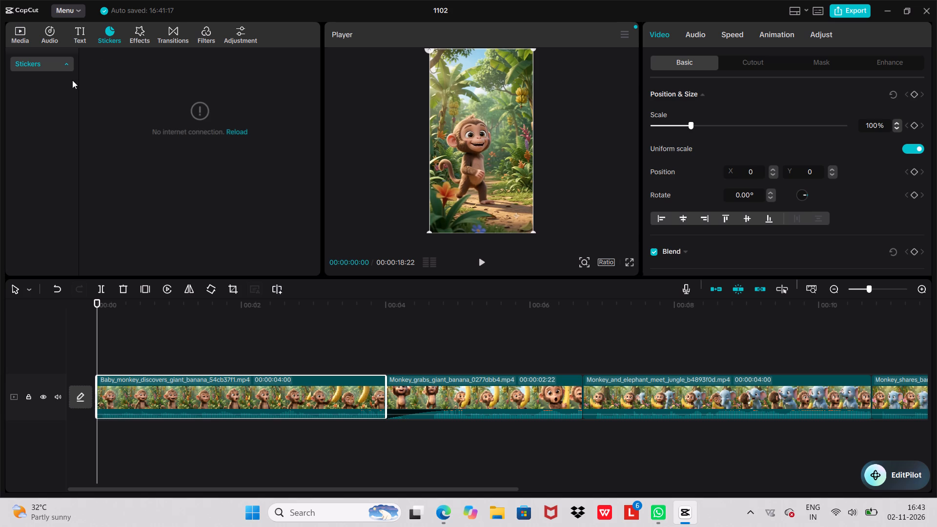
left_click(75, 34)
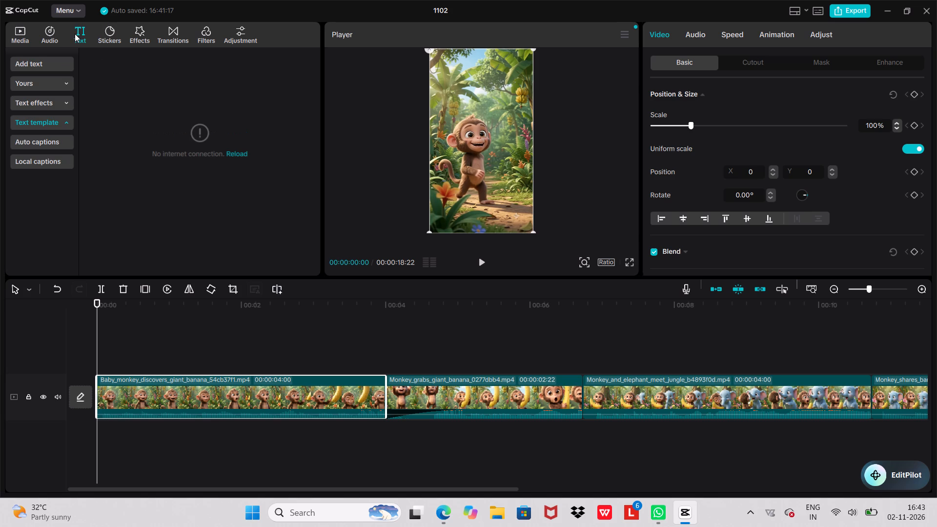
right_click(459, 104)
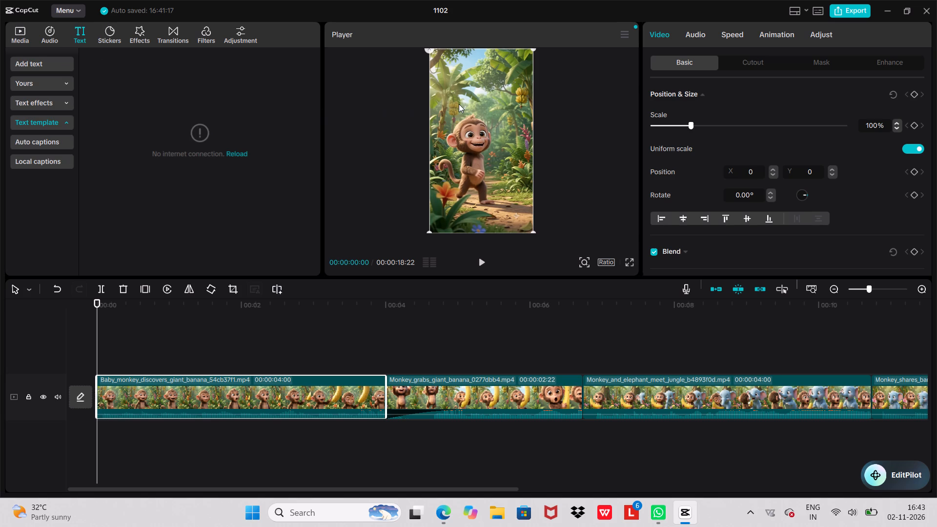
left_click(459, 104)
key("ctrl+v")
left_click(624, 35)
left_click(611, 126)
Add a default text at the start of the timeline and replace its content with "WOW! A GIANT BANANA! 🍌".
left_click(47, 59)
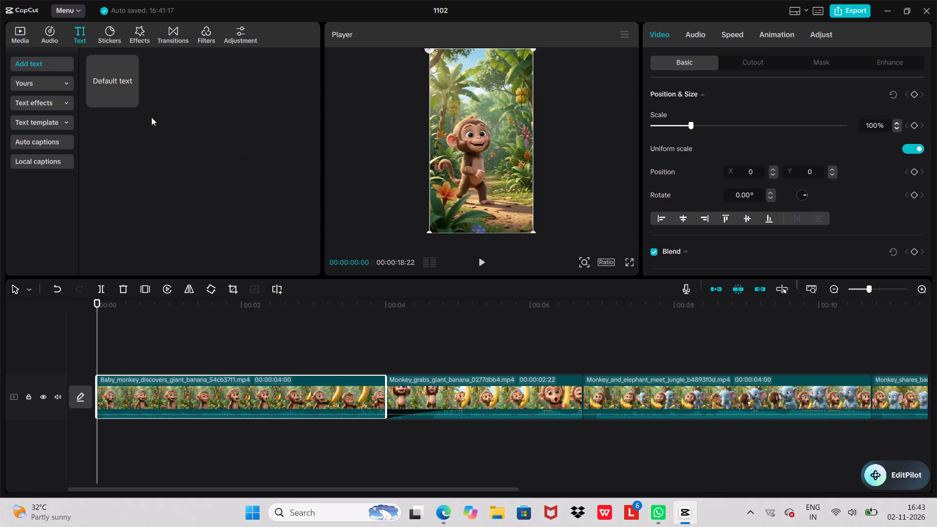
left_click(133, 102)
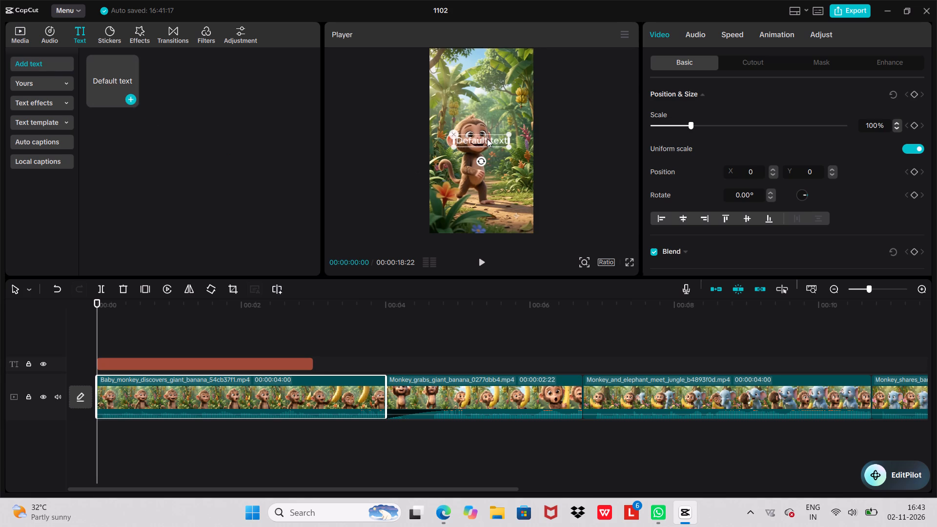
key("ctrl+v")
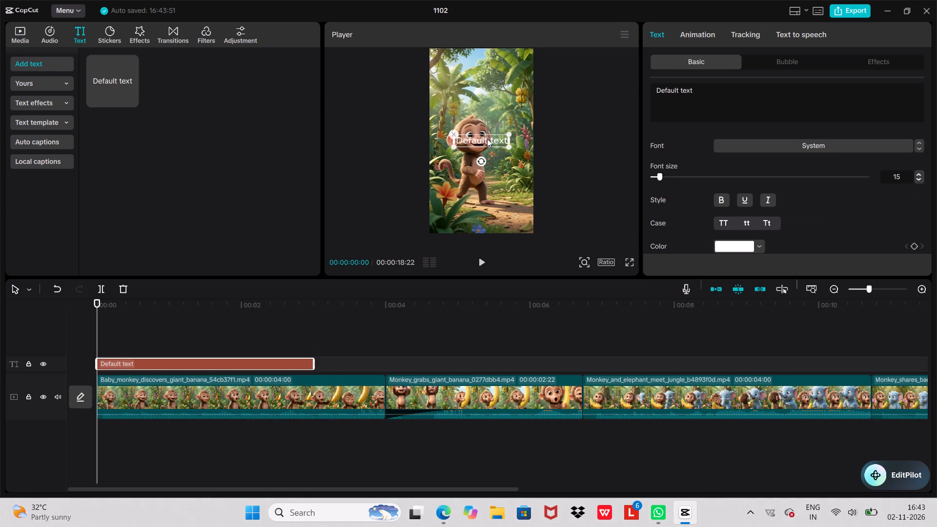
triple_click(487, 139)
left_click(487, 139)
triple_click(726, 94)
key("ctrl+v")
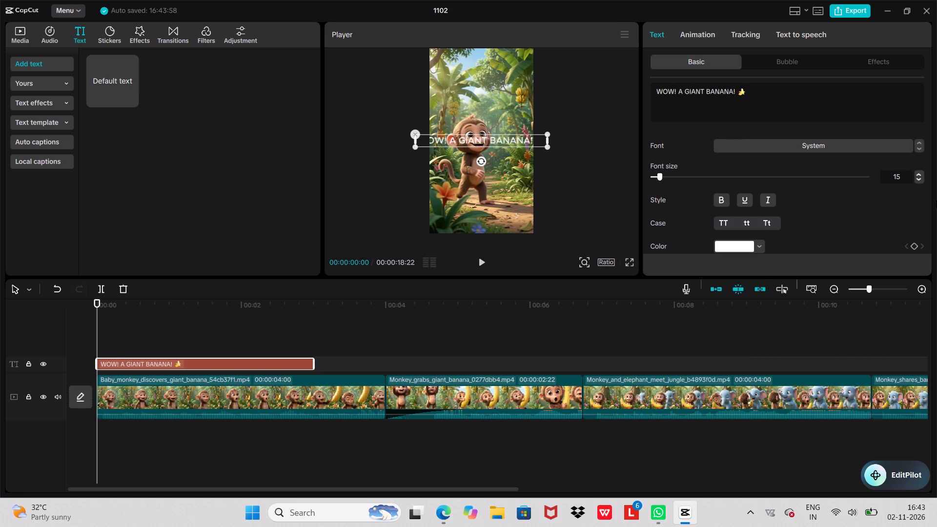
Reduce the "WOW! A GIANT BANANA!" caption's font size to 11.
left_click(916, 178)
left_click(916, 178)
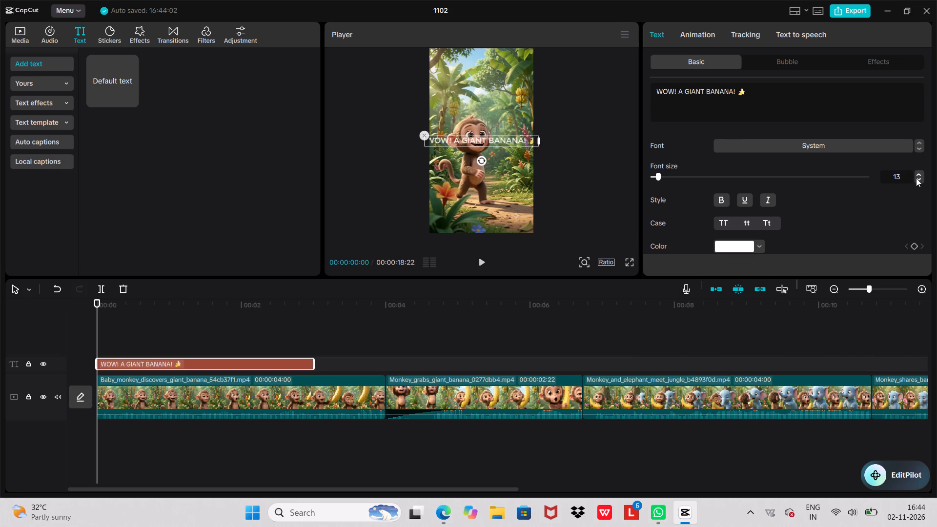
left_click(916, 178)
left_click(916, 178)
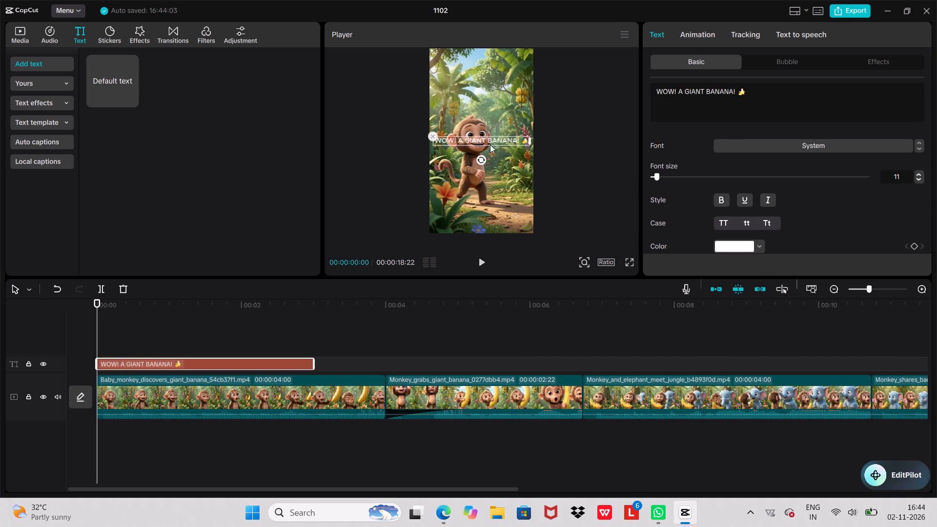
Tilt the caption about -6° on the preview and try to move it up above the monkey's face.
left_click_drag(489, 140, 489, 88)
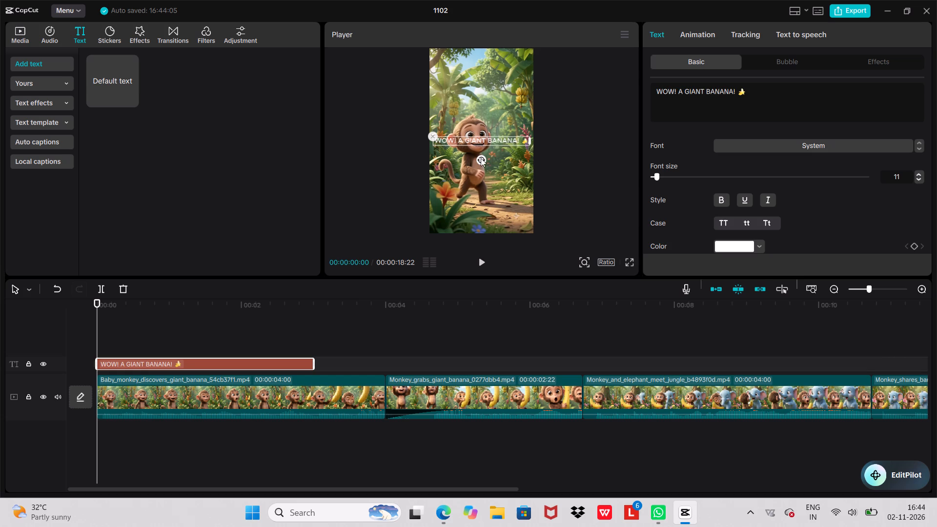
left_click(481, 158)
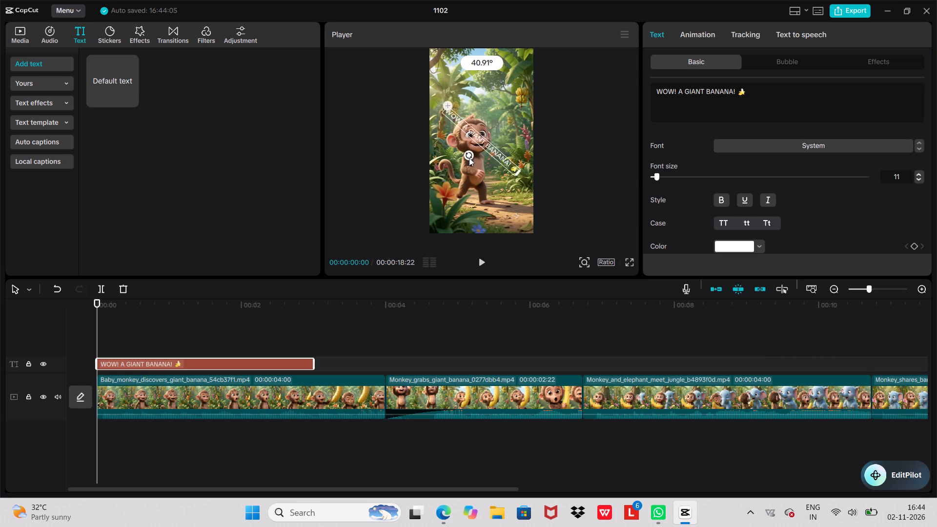
left_click_drag(481, 139, 481, 125)
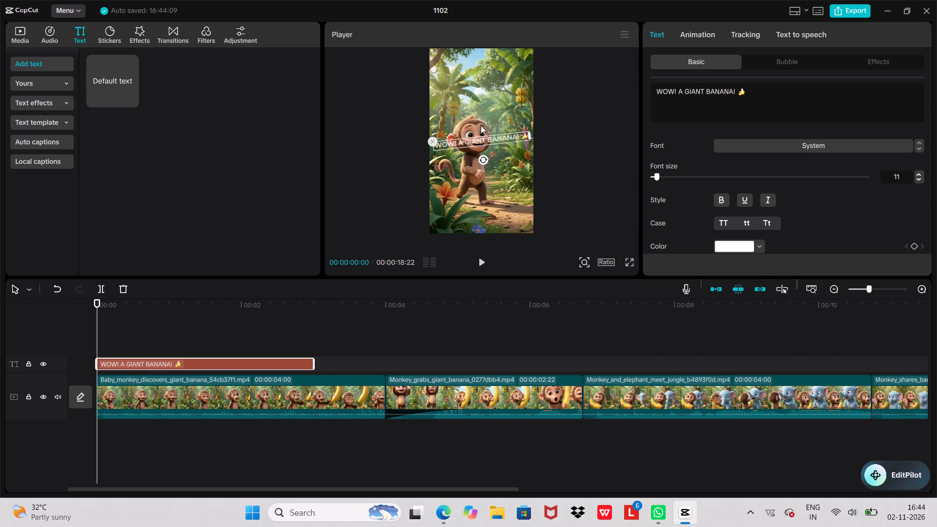
left_click_drag(481, 125, 481, 118)
left_click(836, 291)
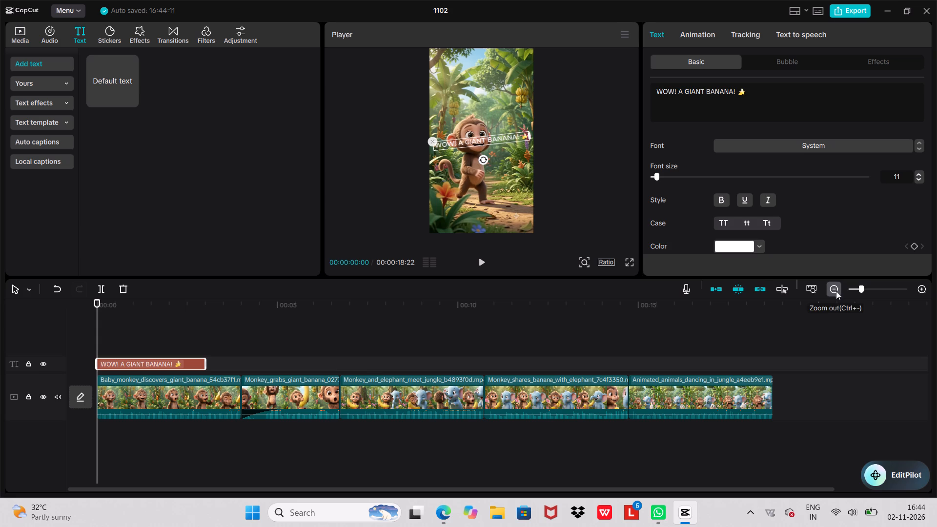
left_click(853, 288)
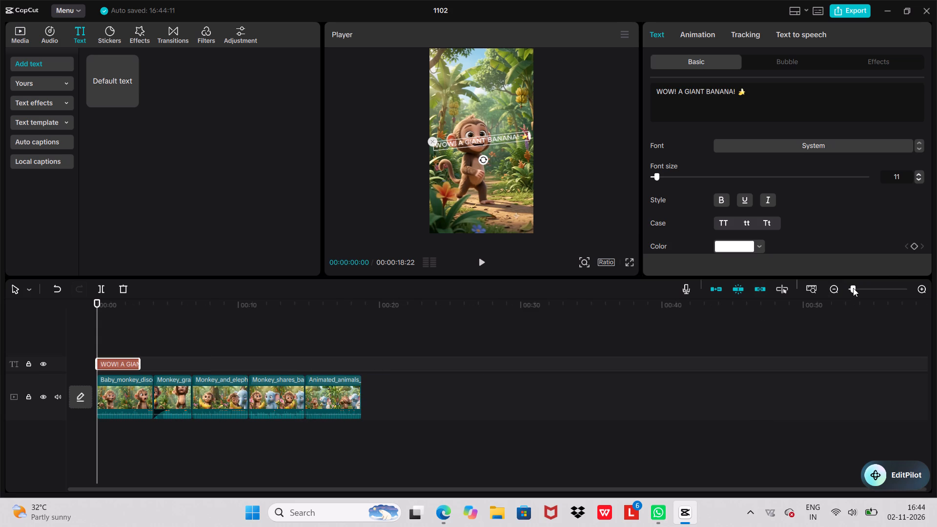
left_click_drag(853, 288, 860, 288)
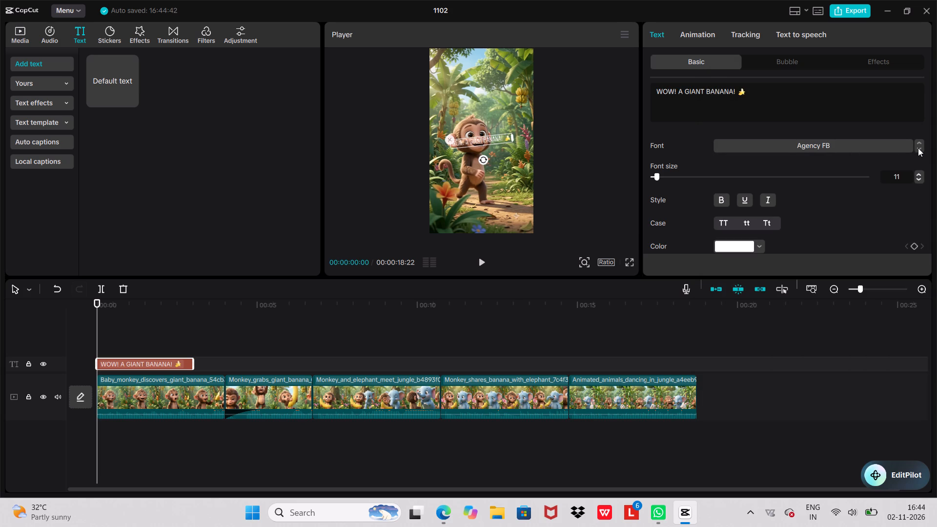
left_click(918, 148)
left_click(918, 148)
triple_click(918, 148)
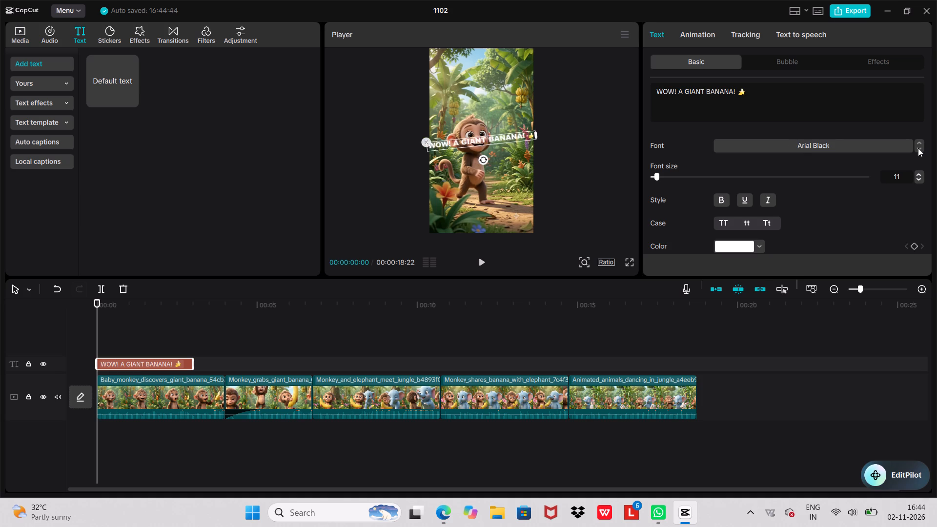
left_click(918, 148)
left_click(918, 148)
left_click(918, 148)
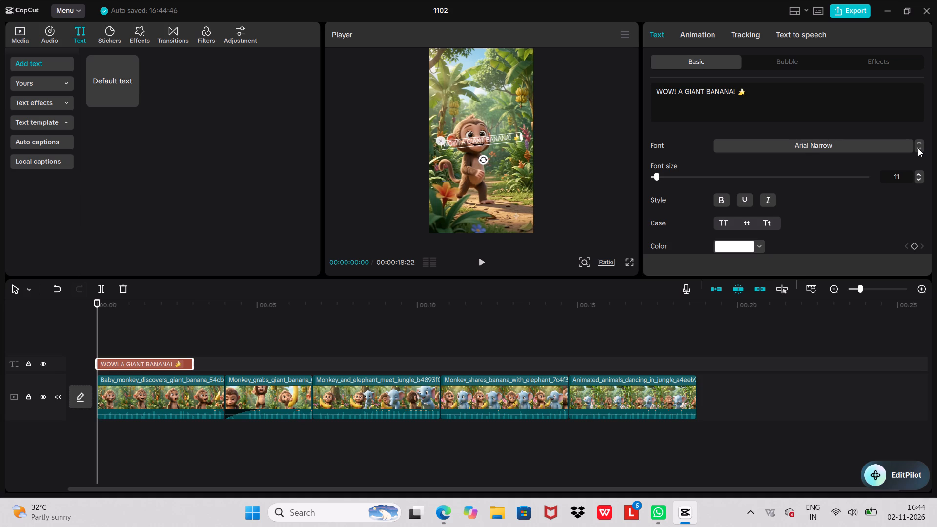
left_click(918, 148)
left_click(918, 148)
triple_click(918, 148)
double_click(918, 148)
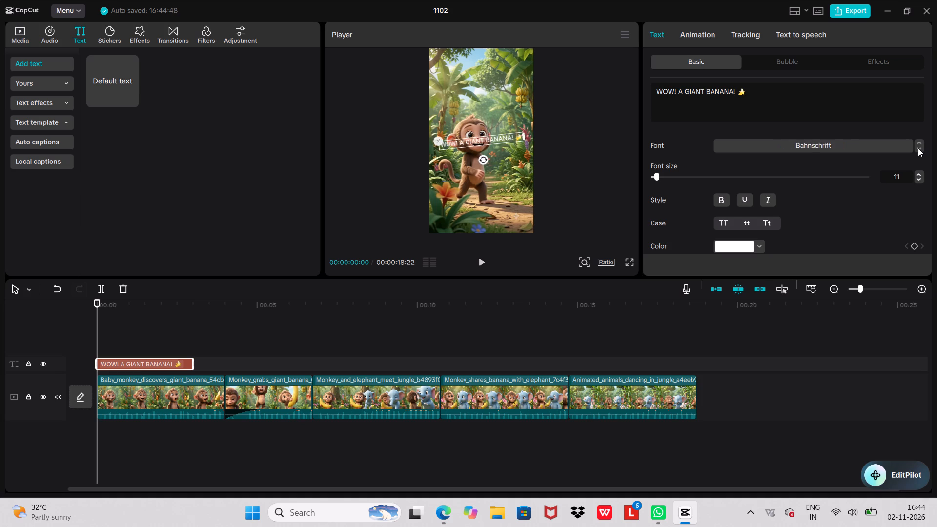
left_click(918, 148)
left_click(918, 148)
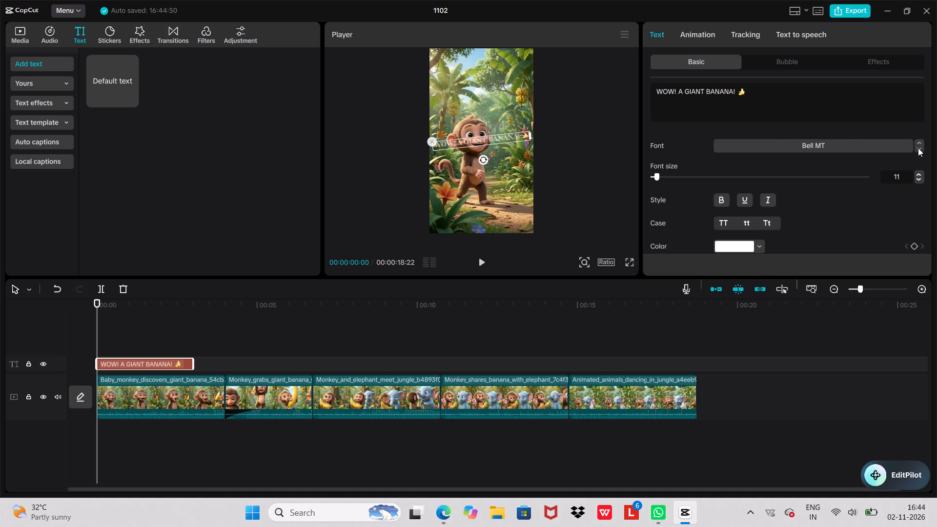
left_click(918, 148)
left_click(918, 148)
left_click(918, 148)
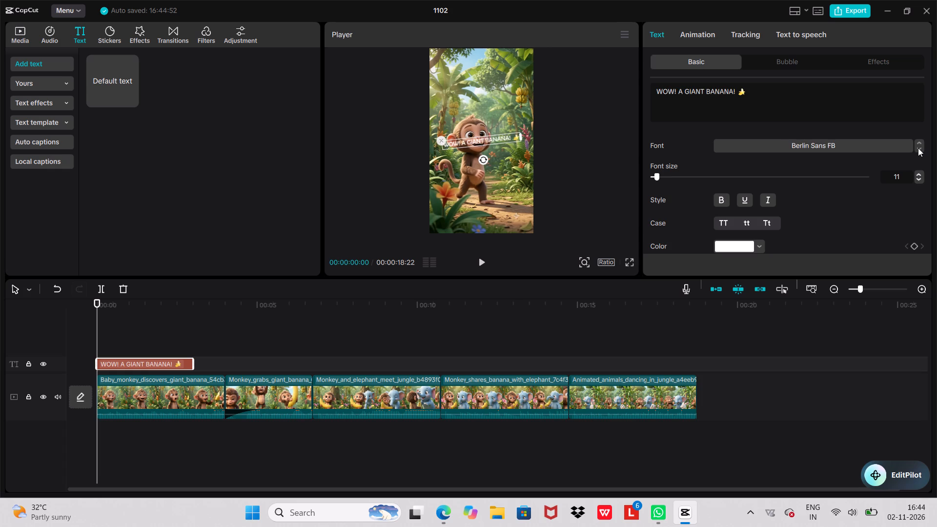
left_click(918, 148)
left_click(918, 148)
left_click(918, 148)
left_click(918, 148)
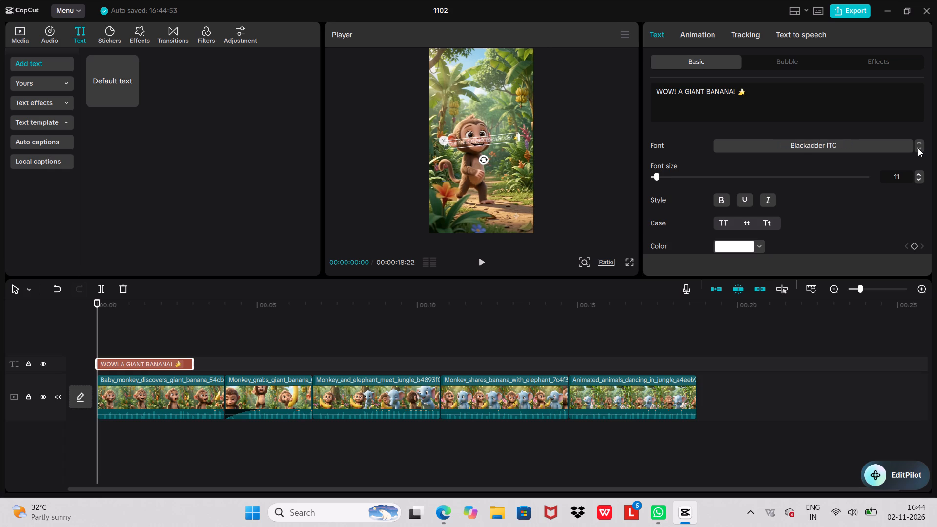
left_click(918, 148)
left_click(918, 148)
left_click(918, 148)
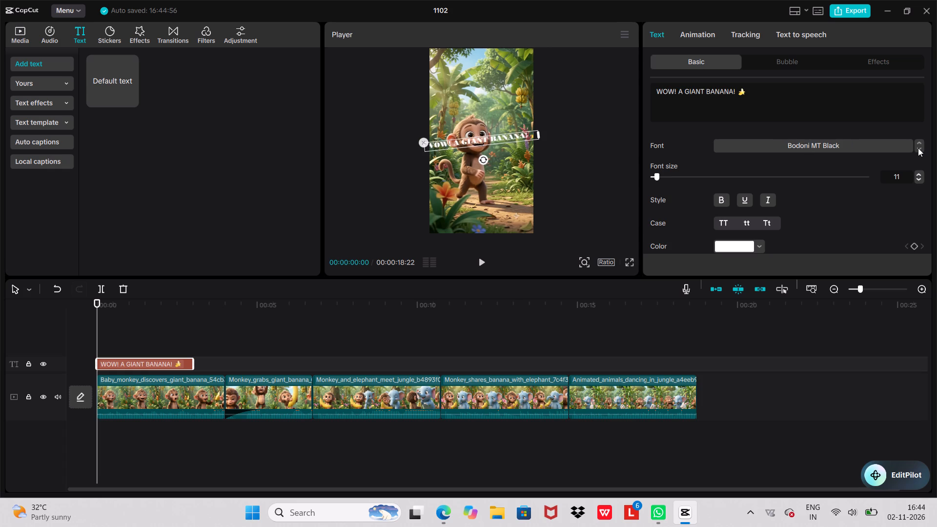
left_click(918, 148)
left_click(918, 148)
left_click(918, 148)
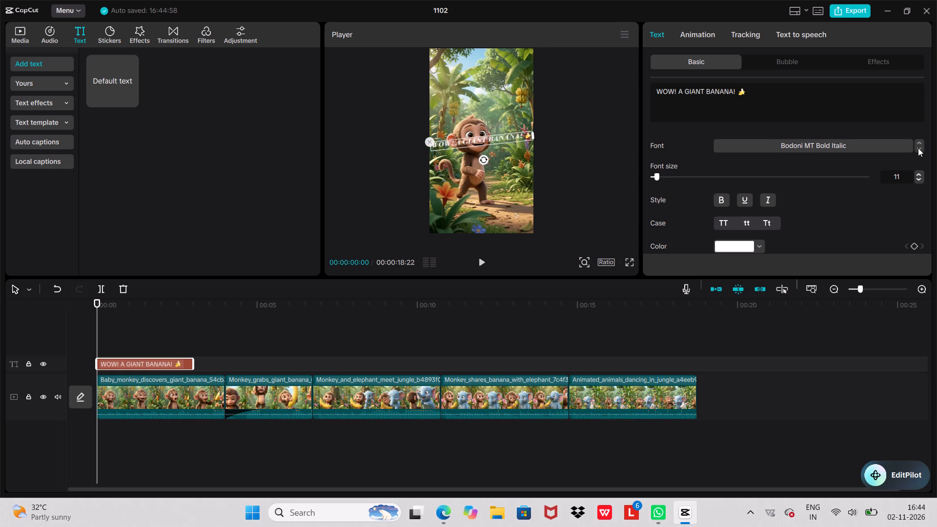
left_click(918, 148)
left_click(918, 148)
left_click(918, 148)
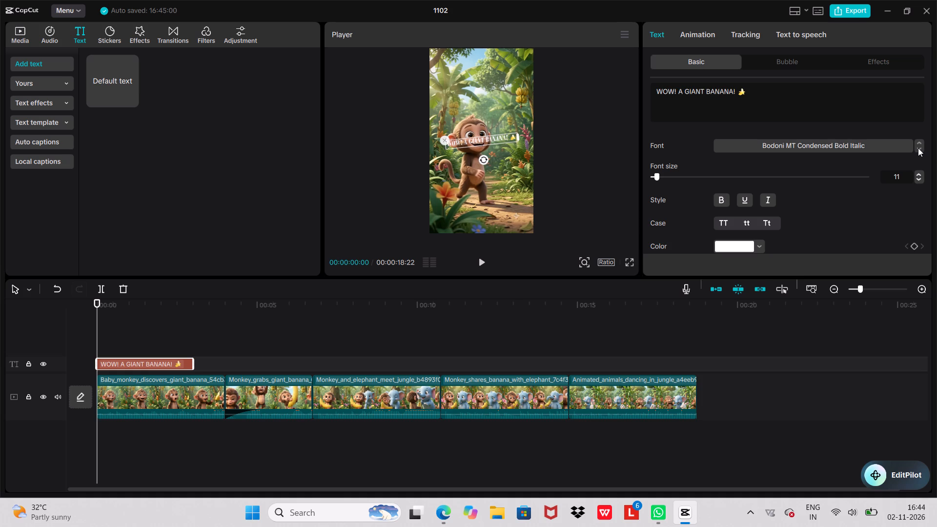
left_click(918, 148)
left_click(918, 148)
left_click(918, 148)
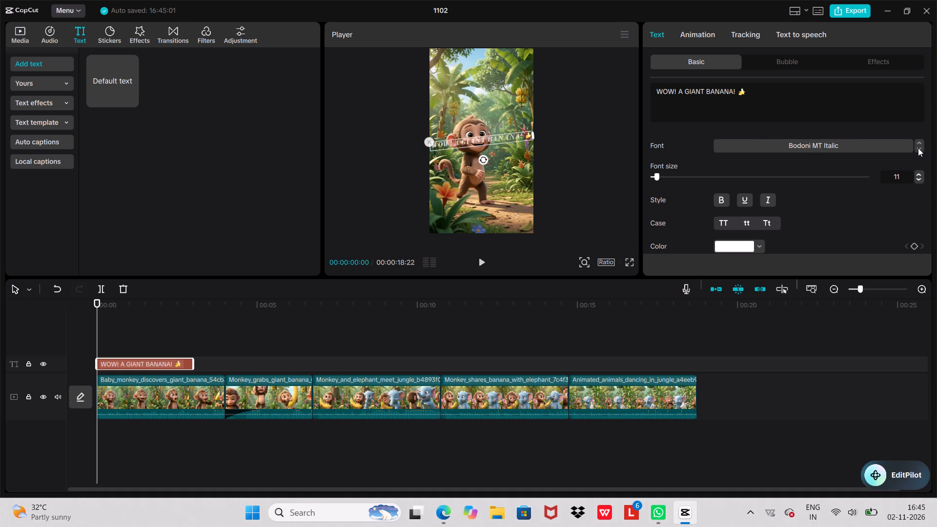
left_click(918, 148)
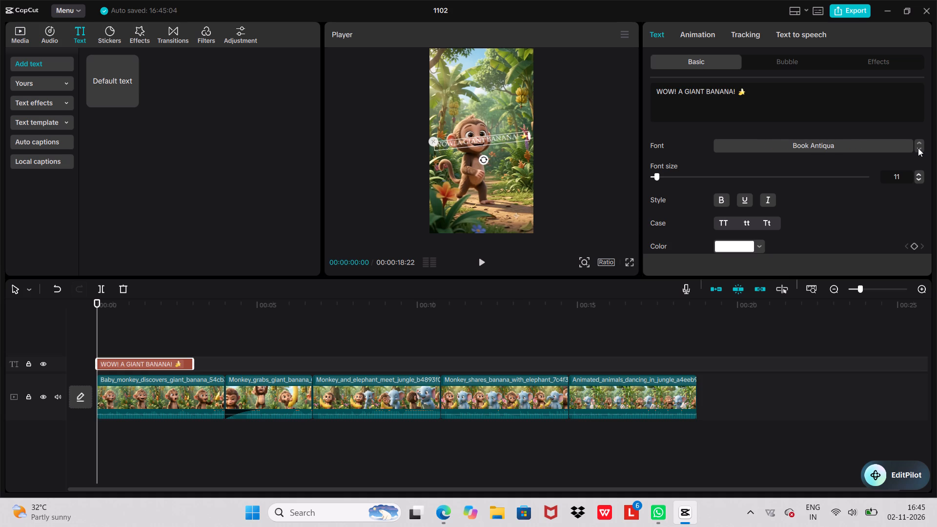
left_click(918, 148)
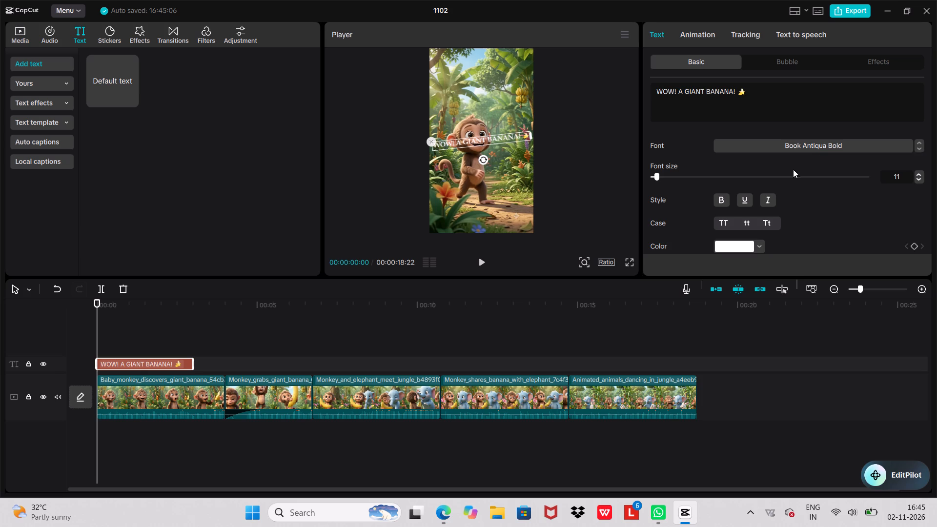
Try the yellow and red-outlined preset styles on the caption, and apply the light blue preset style beside them.
scroll(793, 172, "down", 3)
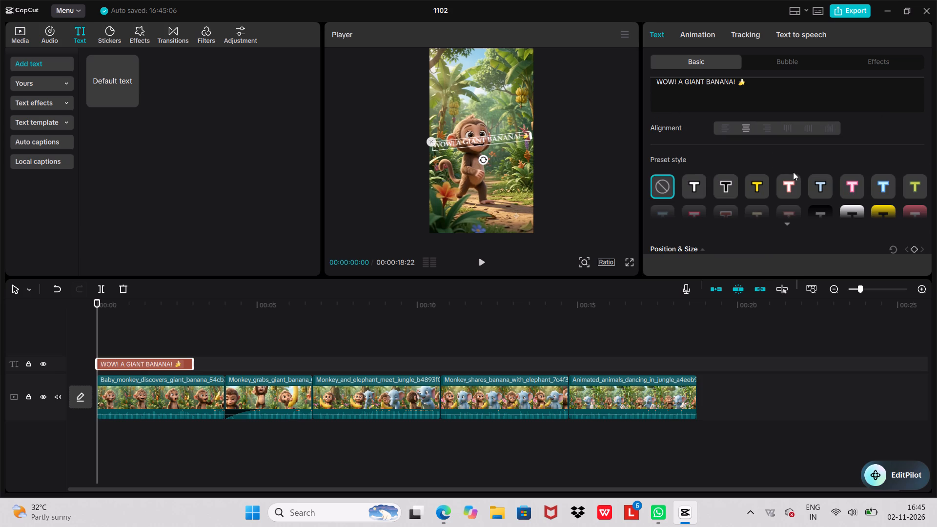
left_click(755, 189)
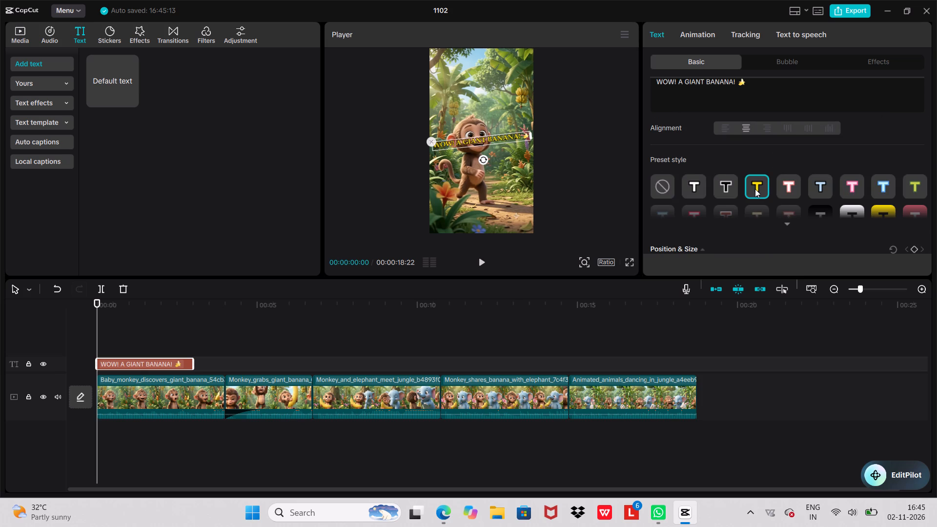
left_click(797, 188)
left_click(822, 187)
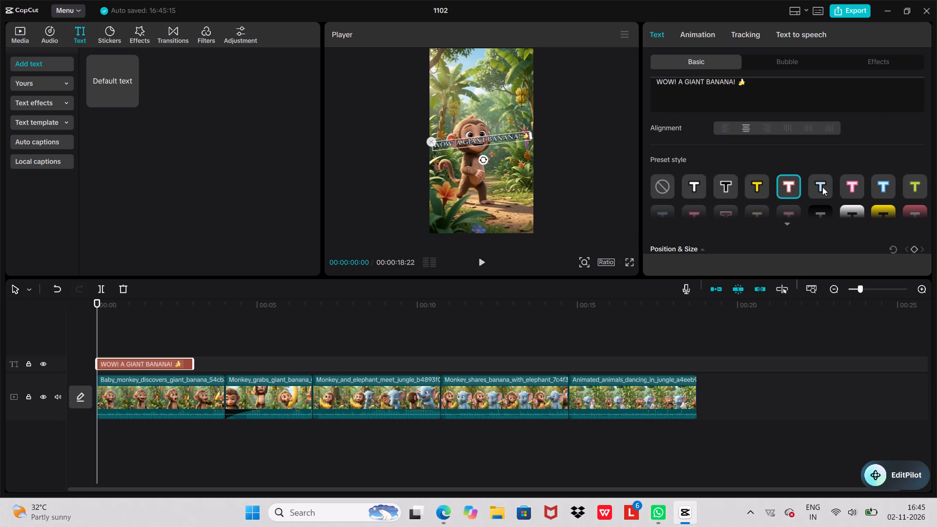
left_click(836, 187)
Set the caption's scale to 97%.
scroll(829, 187, "down", 2)
scroll(829, 187, "up", 1)
scroll(829, 187, "down", 1)
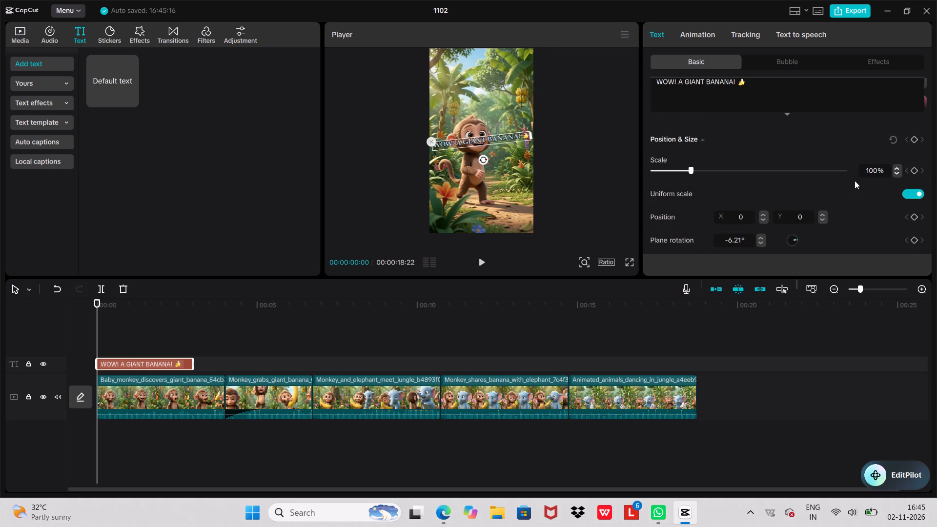
left_click(895, 172)
left_click(895, 172)
left_click(895, 172)
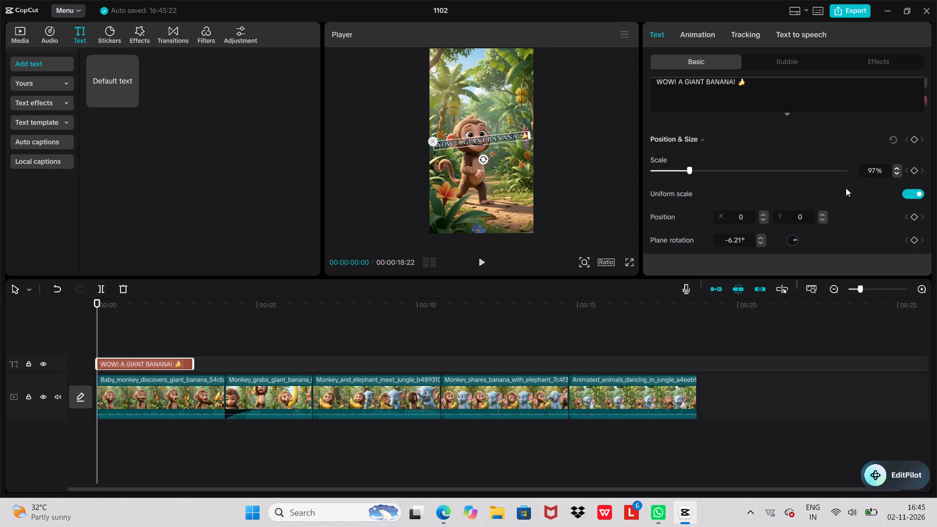
Set the caption's position to X 3, Y 8 and add a position keyframe at the start of the timeline.
triple_click(766, 214)
left_click(766, 214)
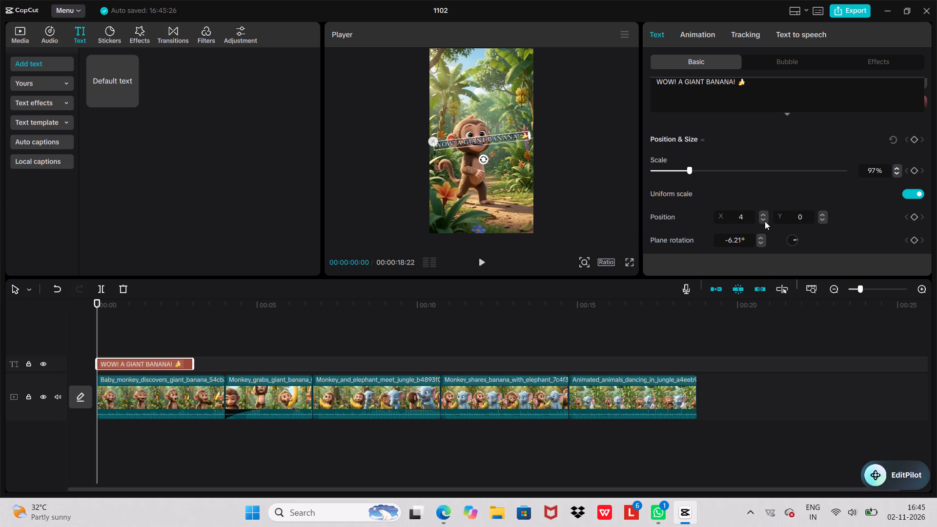
left_click(765, 219)
triple_click(822, 213)
triple_click(822, 213)
double_click(822, 213)
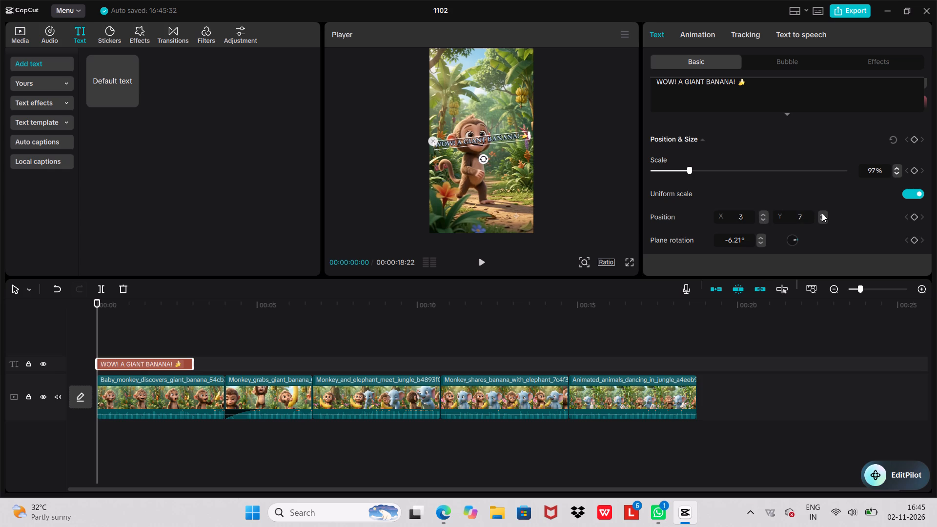
left_click(914, 214)
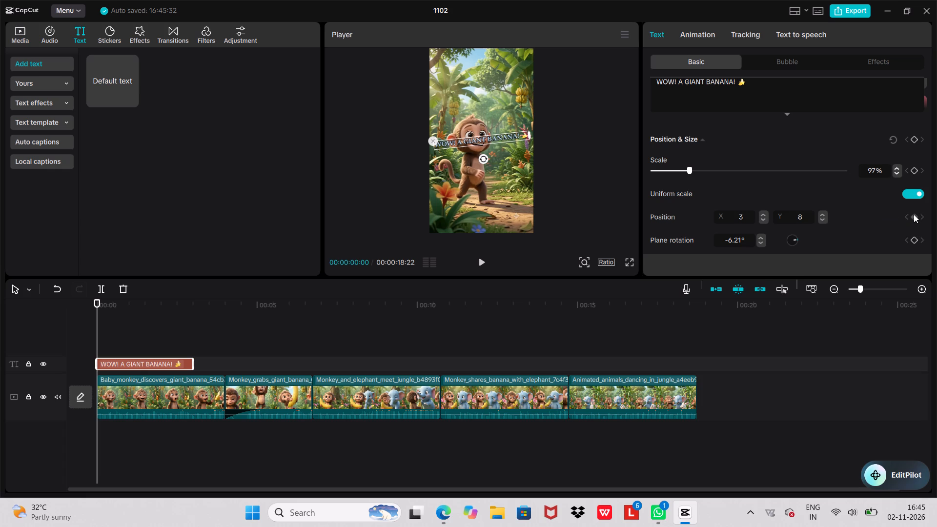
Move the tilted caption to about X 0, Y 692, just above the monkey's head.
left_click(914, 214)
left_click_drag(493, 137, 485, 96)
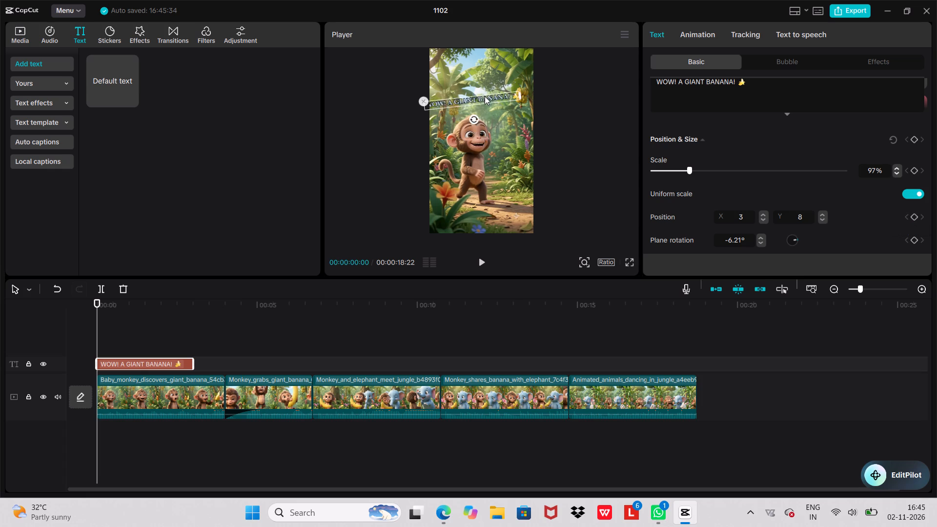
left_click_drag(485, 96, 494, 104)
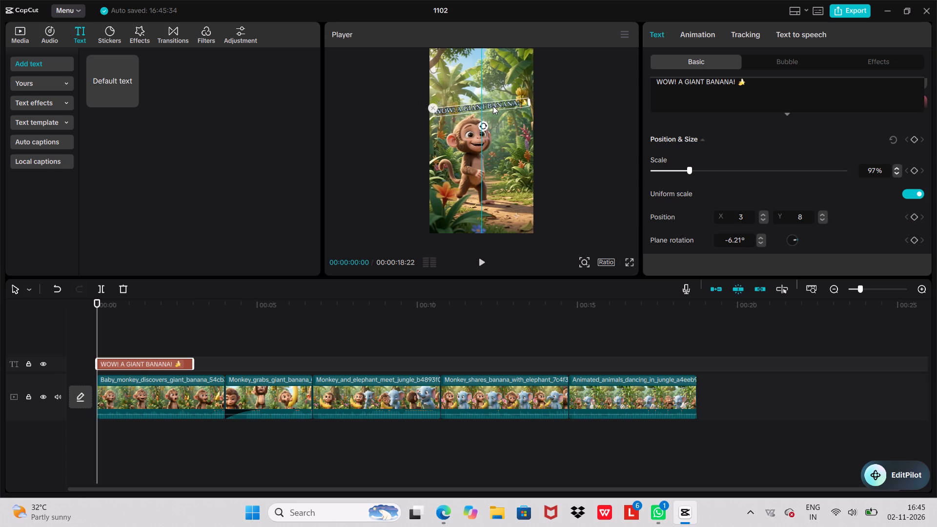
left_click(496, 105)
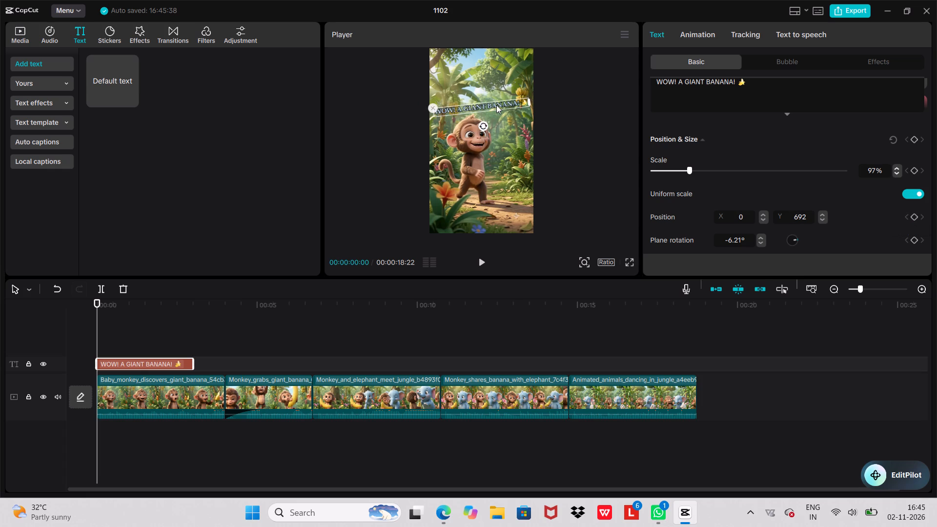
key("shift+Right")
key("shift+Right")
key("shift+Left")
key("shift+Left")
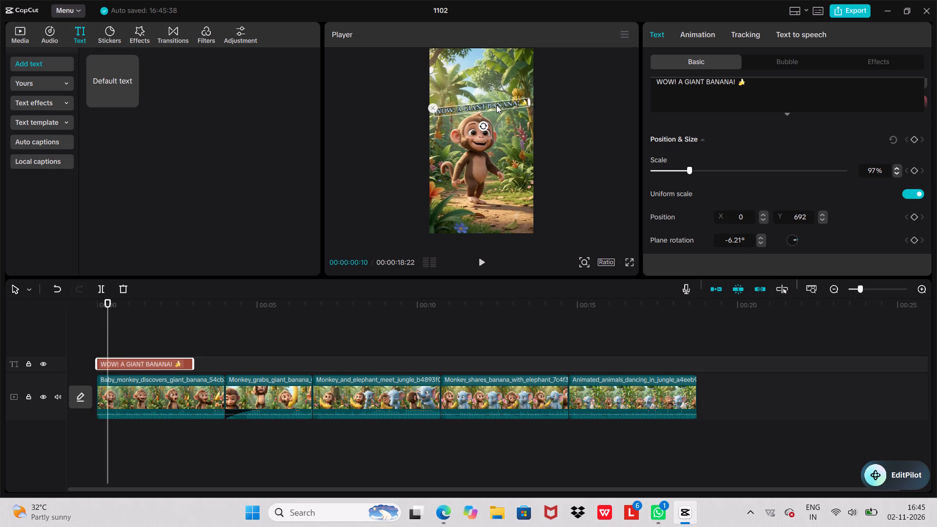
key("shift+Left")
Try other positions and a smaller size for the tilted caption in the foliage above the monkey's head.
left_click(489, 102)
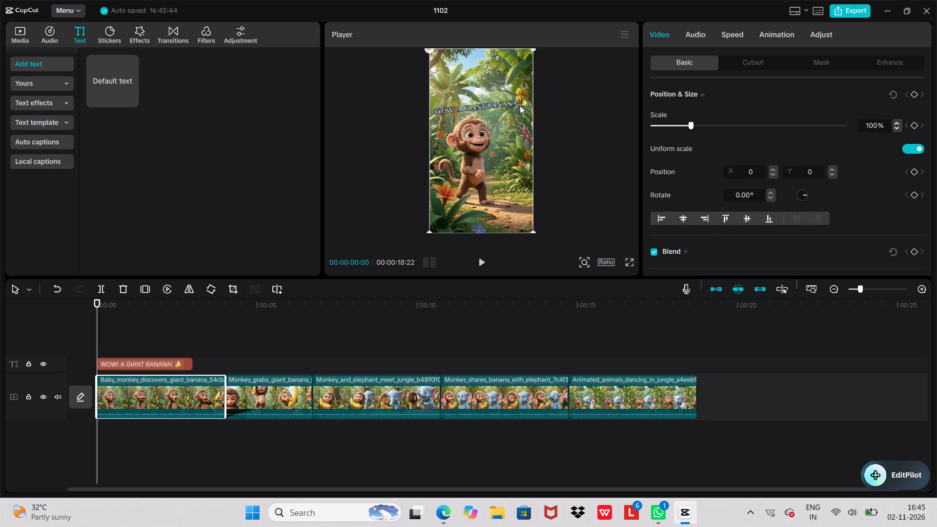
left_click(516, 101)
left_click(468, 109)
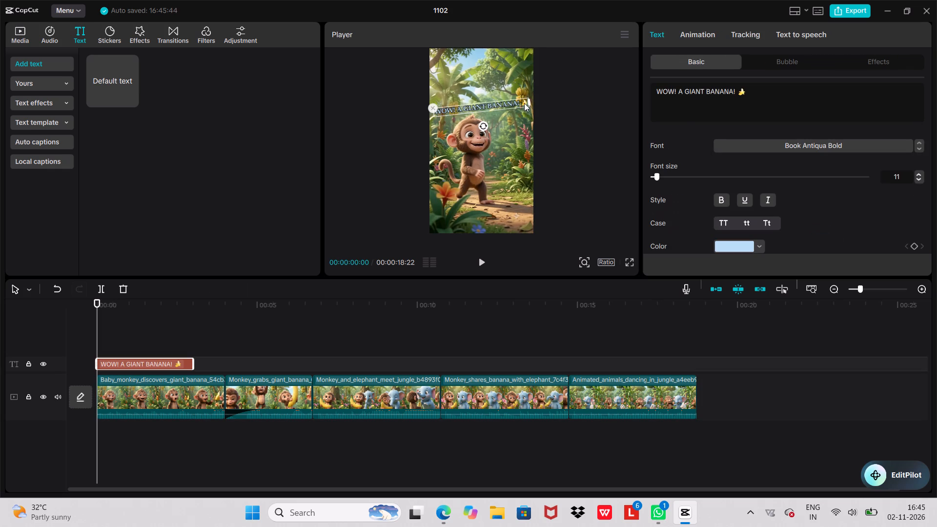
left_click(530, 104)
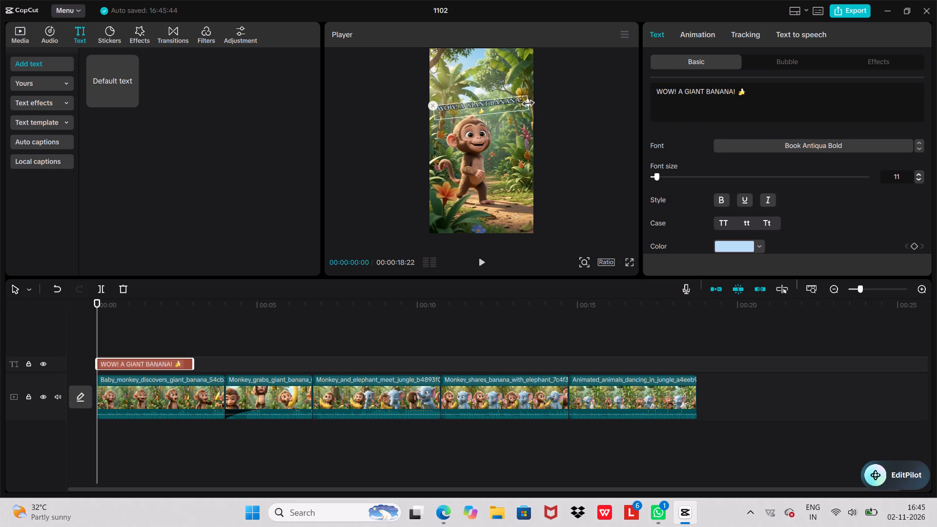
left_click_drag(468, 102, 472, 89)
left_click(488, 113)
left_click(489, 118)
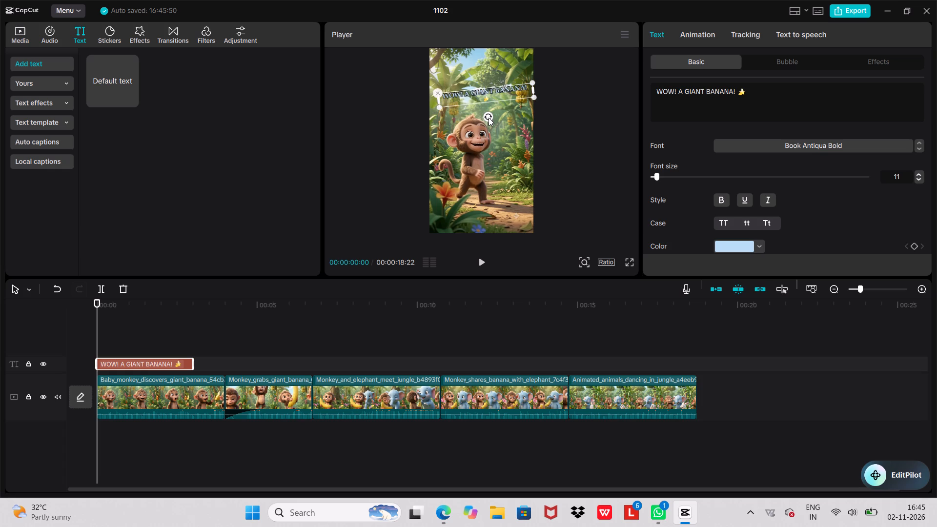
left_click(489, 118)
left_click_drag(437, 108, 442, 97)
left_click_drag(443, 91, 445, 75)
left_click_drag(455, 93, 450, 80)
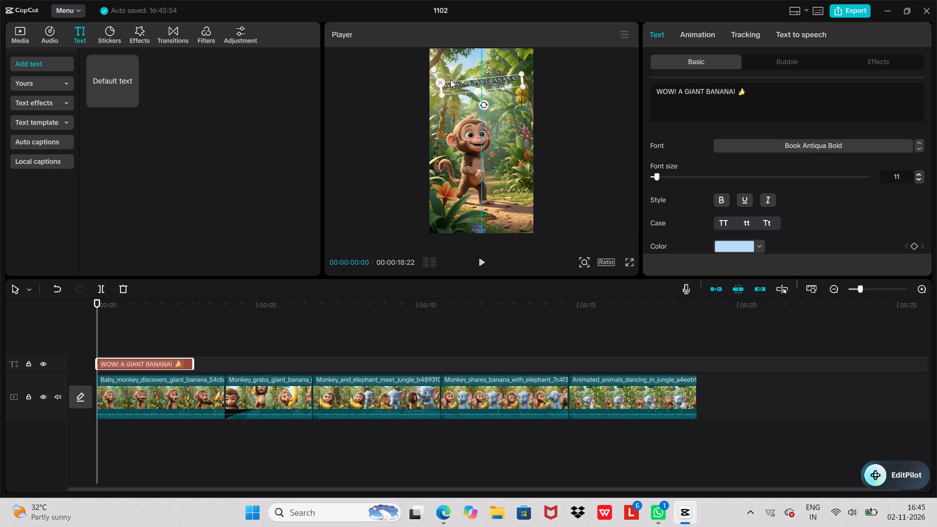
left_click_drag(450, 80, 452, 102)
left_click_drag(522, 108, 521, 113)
Replace the styled caption with a fresh default text reading "WOW! A GIANT BANANA! 🍌" at the start of the timeline.
left_click(439, 102)
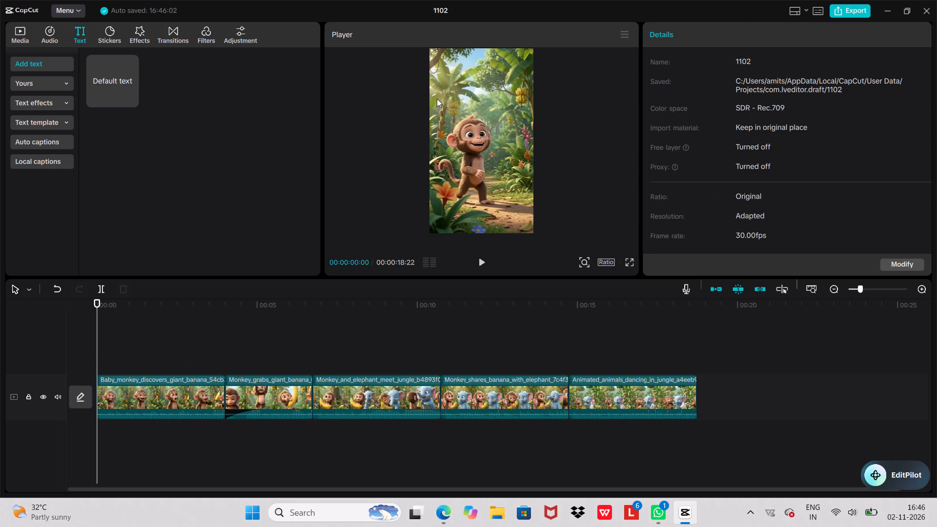
left_click(126, 86)
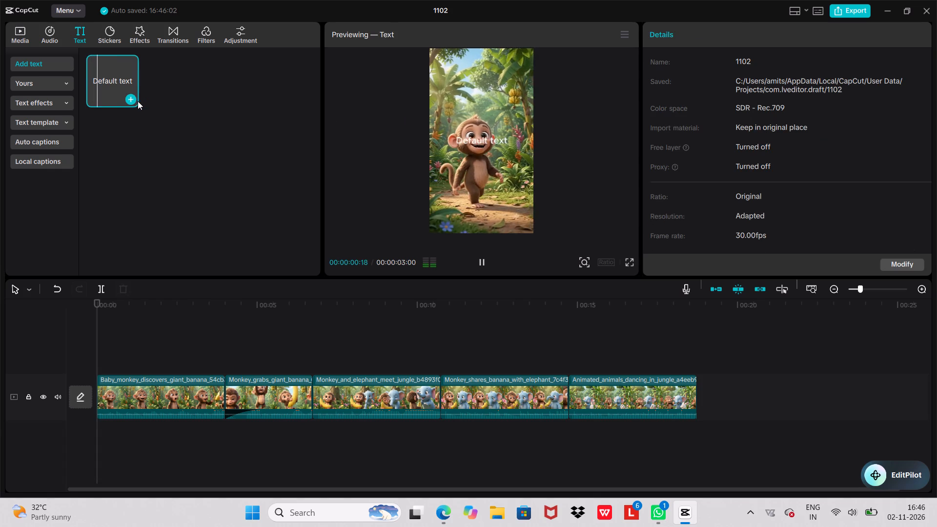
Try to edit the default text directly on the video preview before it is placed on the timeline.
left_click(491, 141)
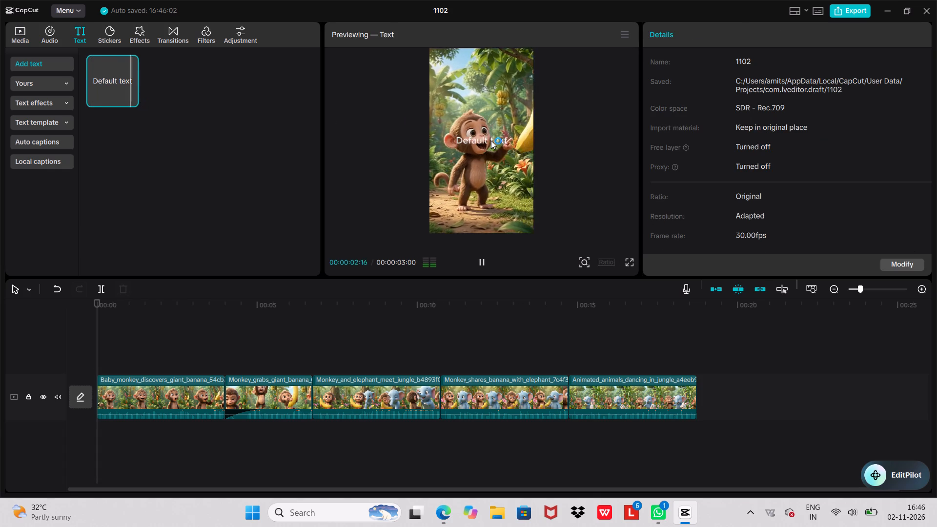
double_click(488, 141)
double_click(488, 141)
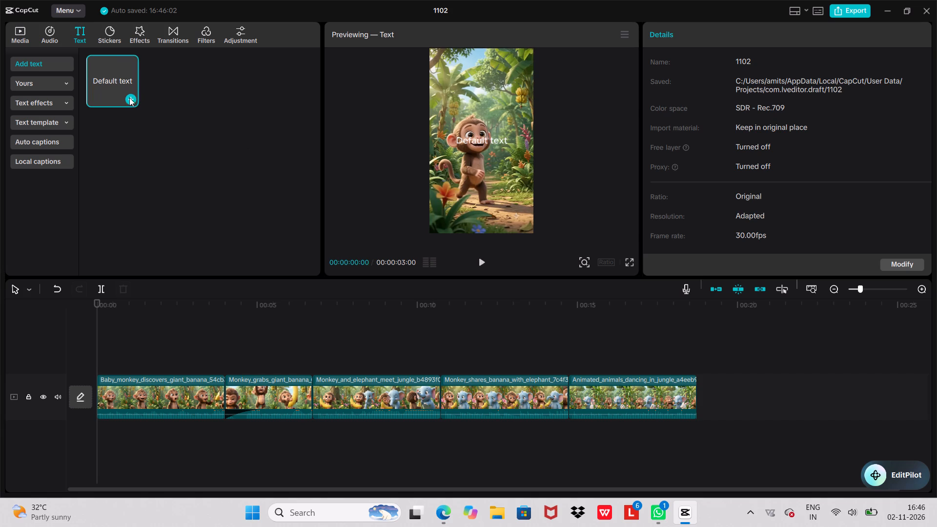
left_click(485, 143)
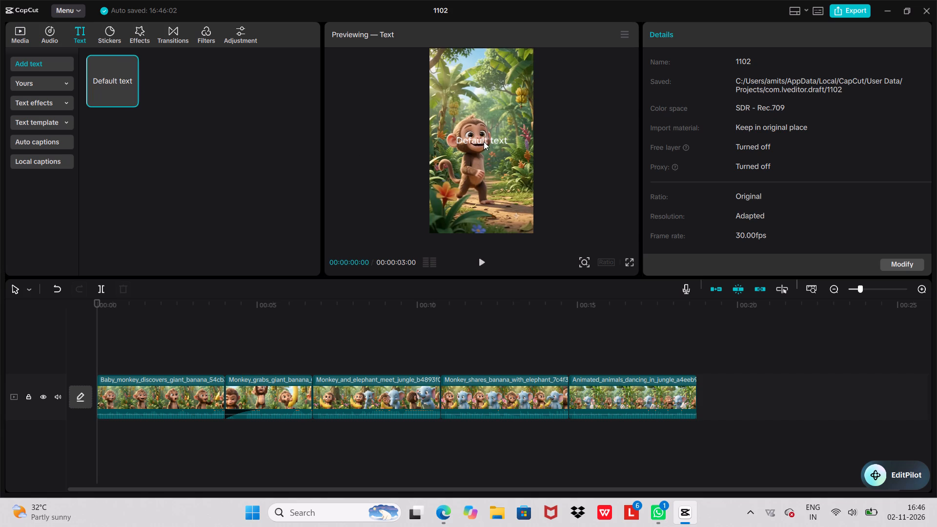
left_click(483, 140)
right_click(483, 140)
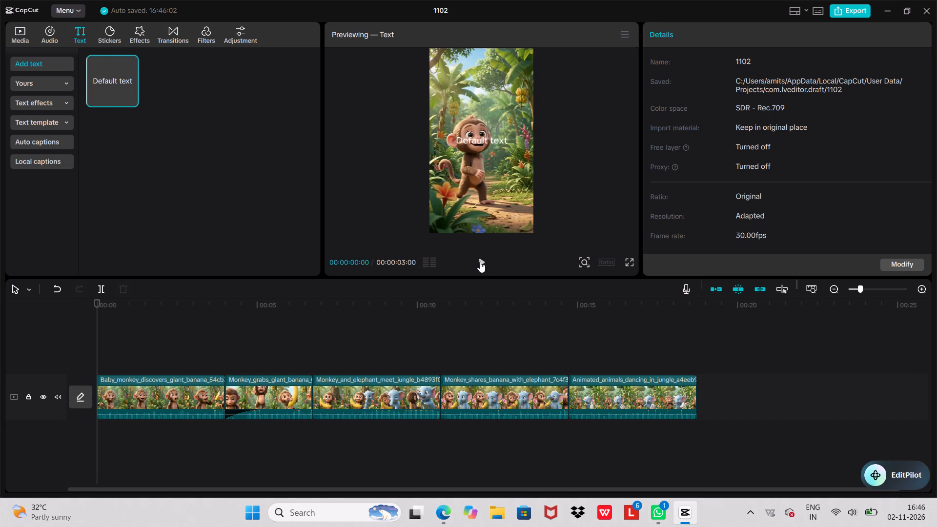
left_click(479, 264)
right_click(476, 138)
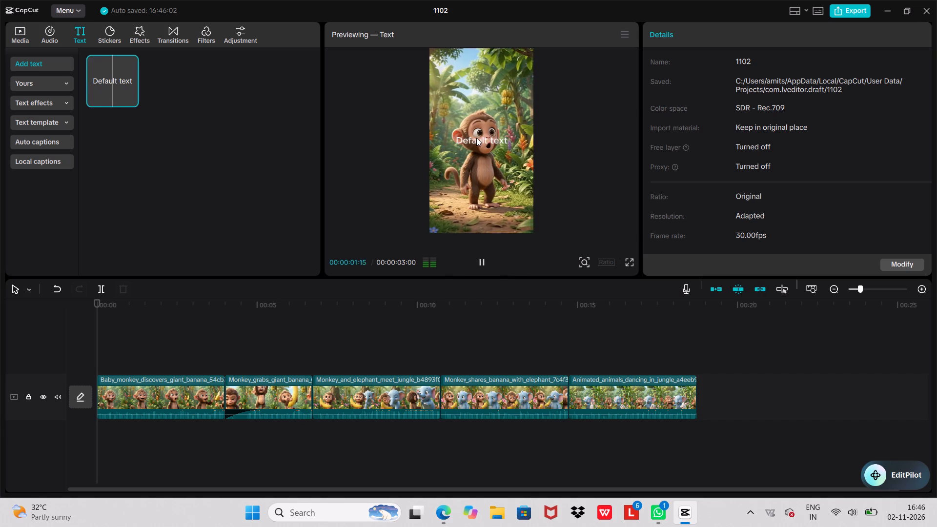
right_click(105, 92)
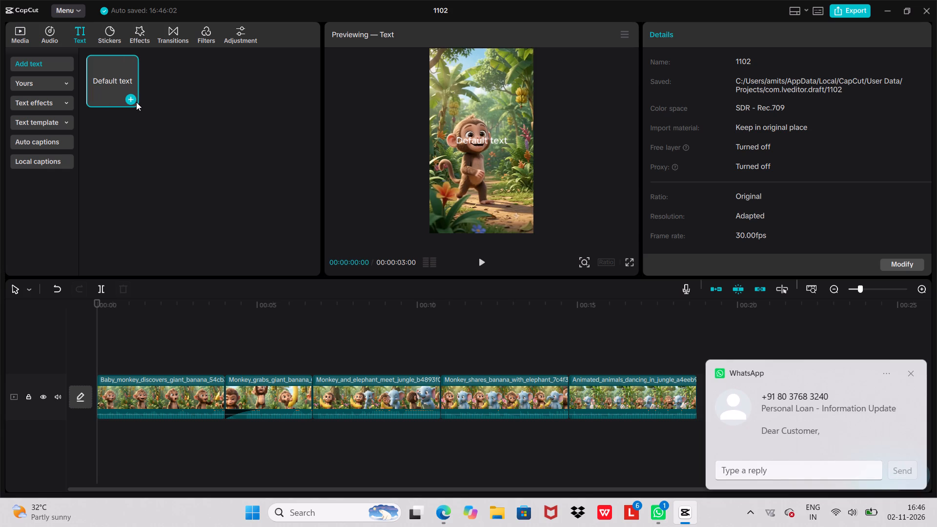
Add a default text at the start of the timeline and replace its wording with "WOW! A GIANT BANANA! 🍌" copied from the browser.
left_click(136, 102)
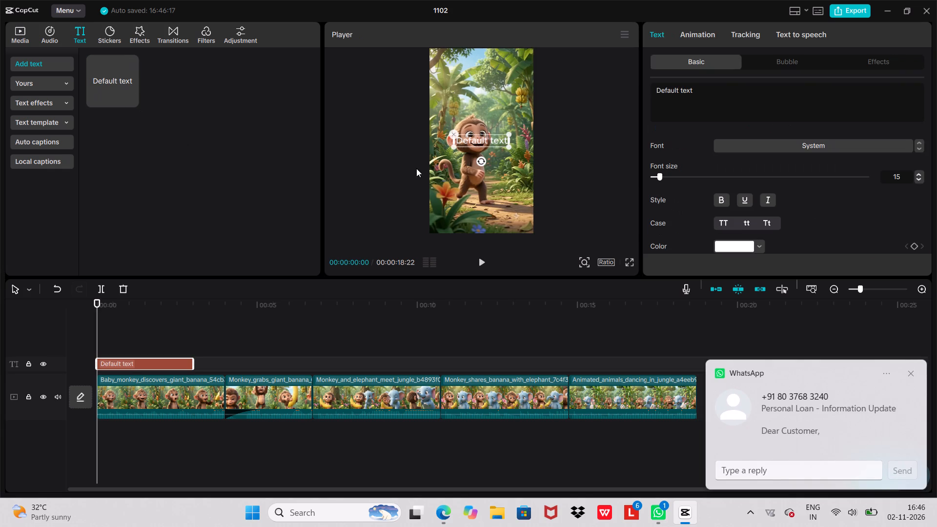
key("alt+Tab")
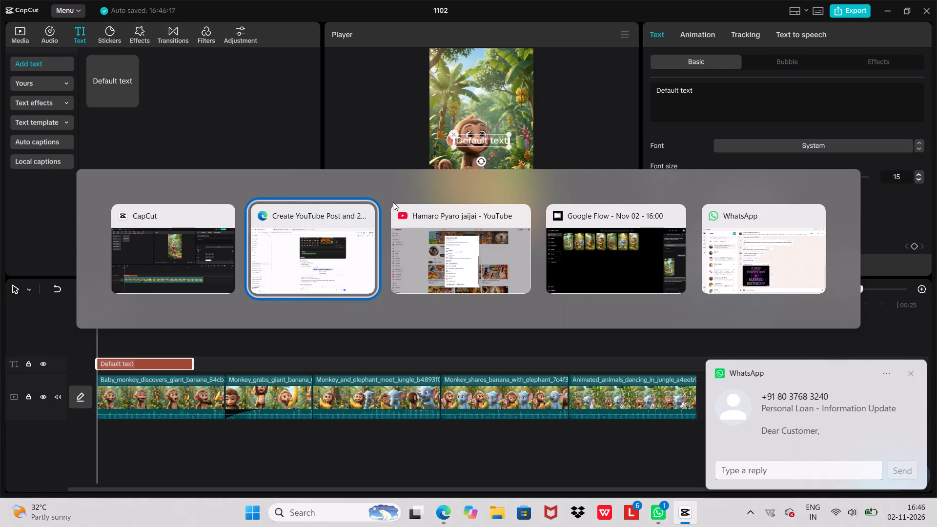
key("ctrl+c")
key("alt+Tab")
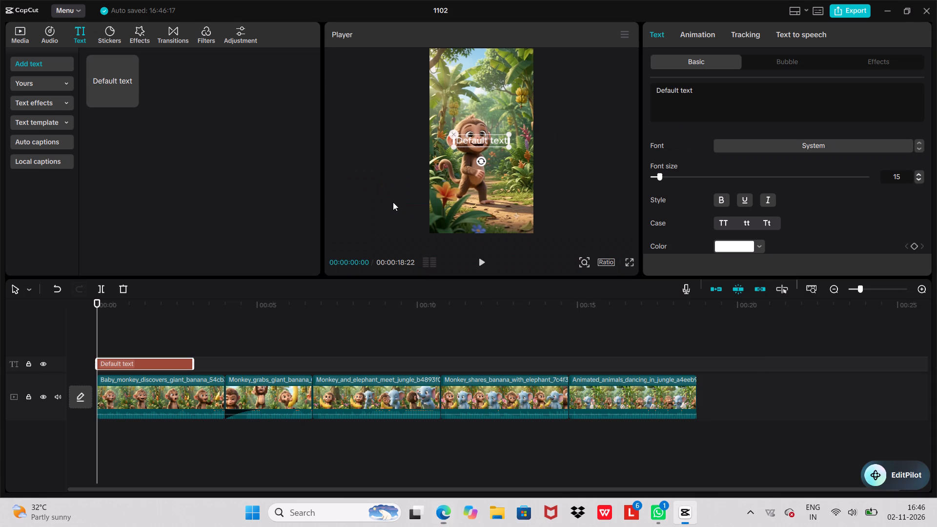
triple_click(486, 140)
triple_click(486, 140)
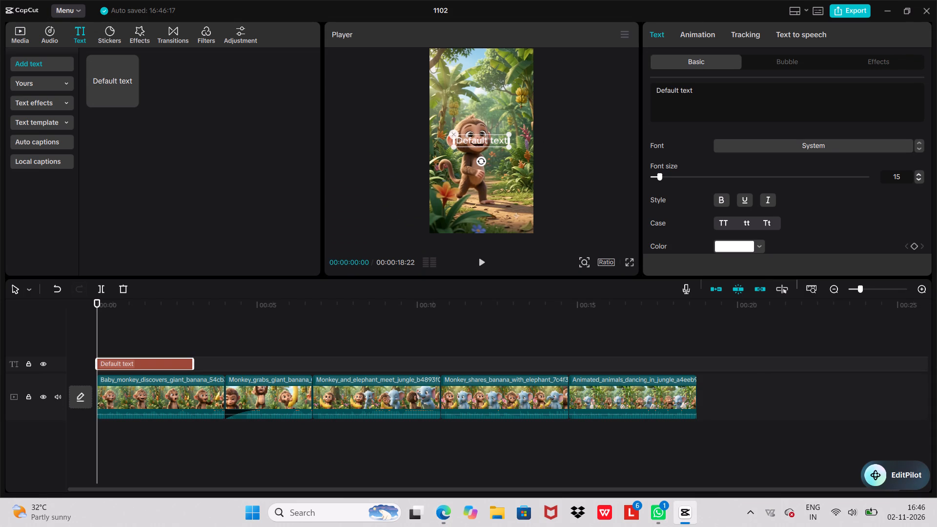
double_click(486, 140)
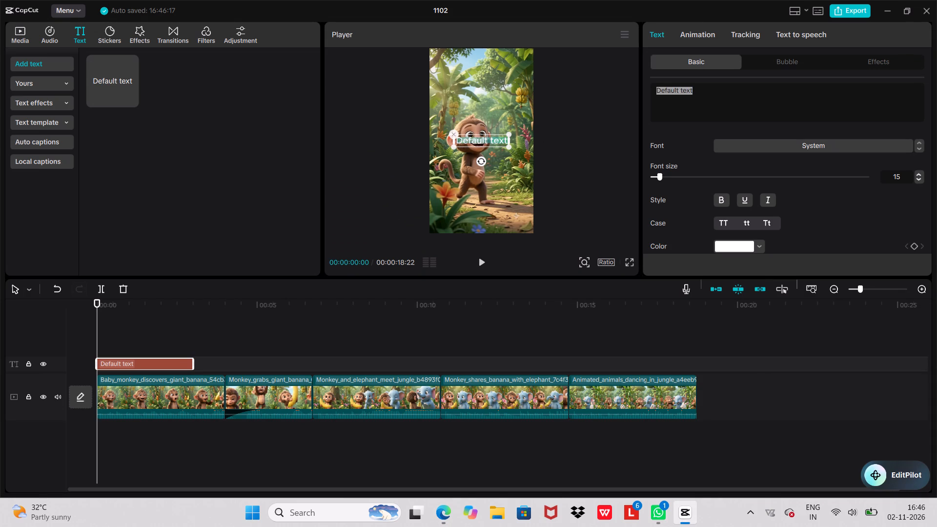
key("ctrl+v")
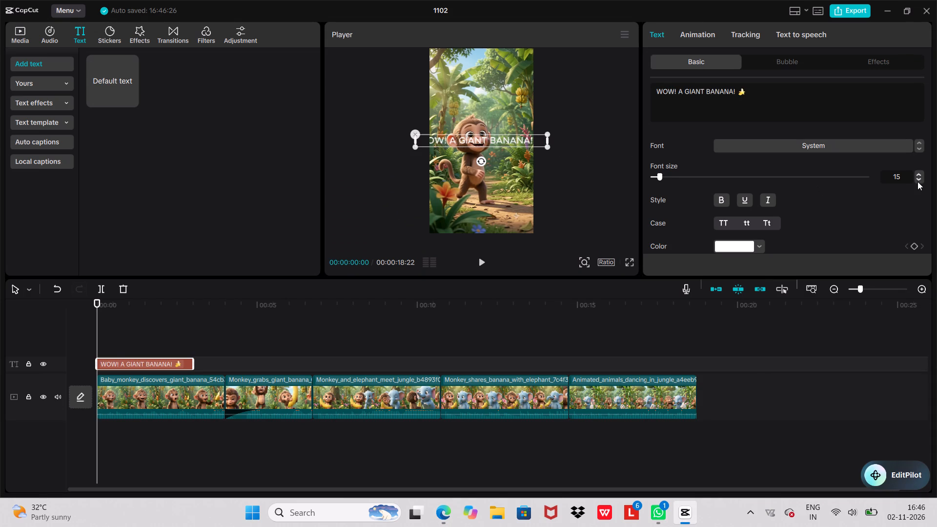
Set the banana caption's font size to 12.
left_click(918, 180)
left_click(918, 180)
left_click(918, 180)
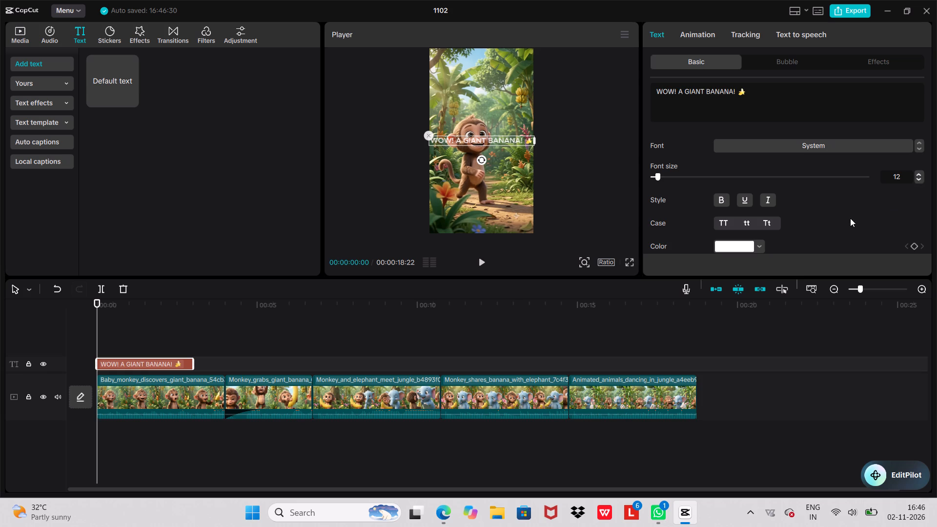
left_click(724, 205)
Toggle the new caption's italic and bold styles and set its case to uppercase.
left_click(771, 201)
left_click(771, 201)
left_click(720, 201)
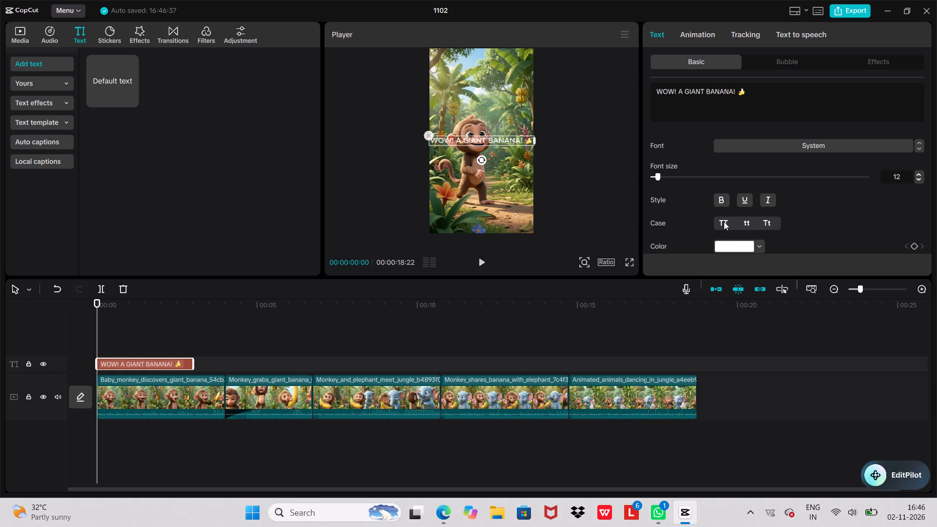
left_click(723, 222)
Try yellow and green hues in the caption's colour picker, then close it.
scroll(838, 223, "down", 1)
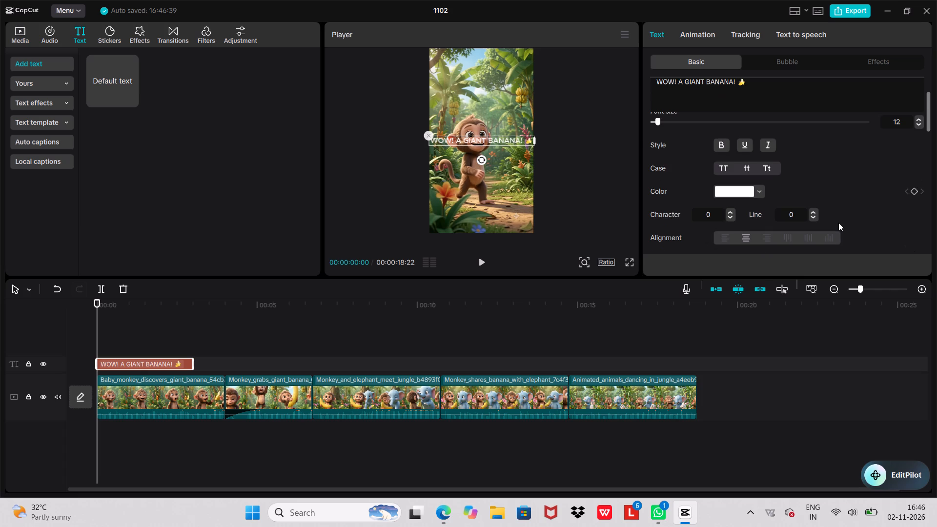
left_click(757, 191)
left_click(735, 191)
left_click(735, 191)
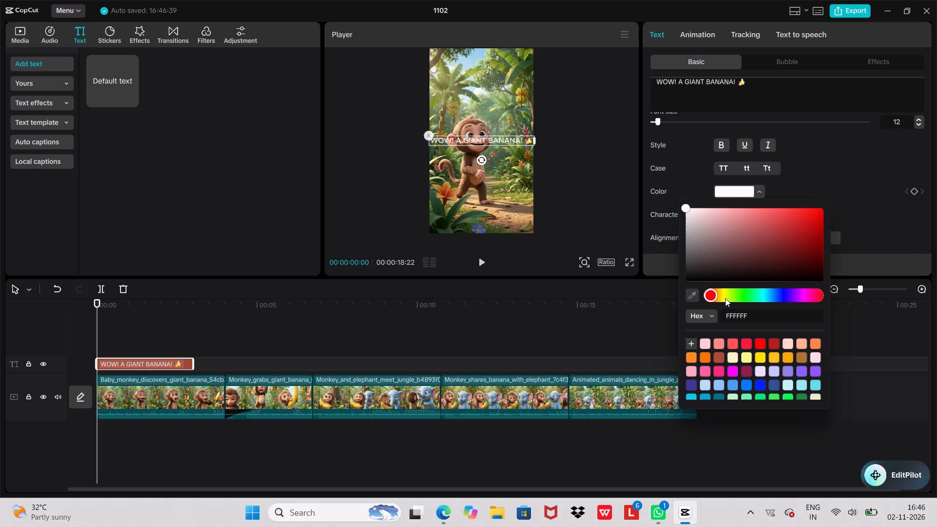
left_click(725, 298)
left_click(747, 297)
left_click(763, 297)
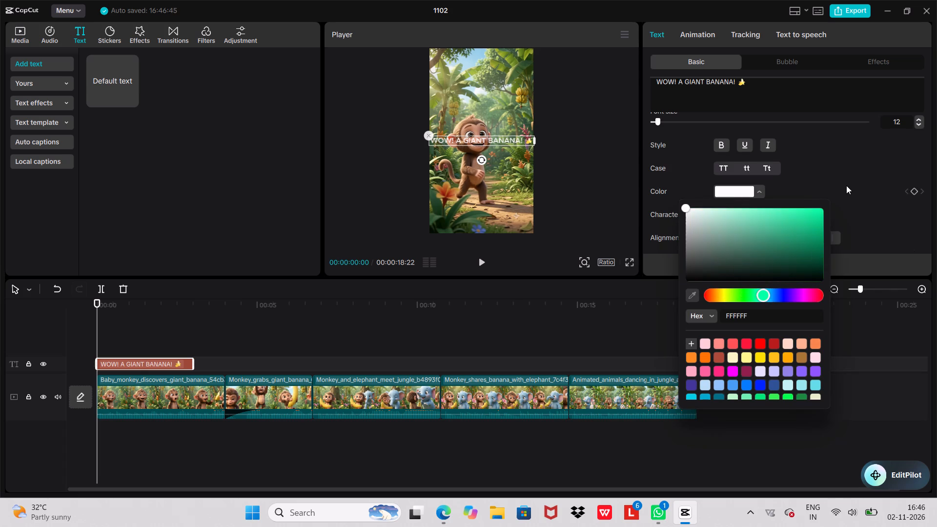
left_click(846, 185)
Try the white, outlined and yellow preset styles on the caption, and apply the preset with black text on a yellow background.
scroll(846, 185, "down", 3)
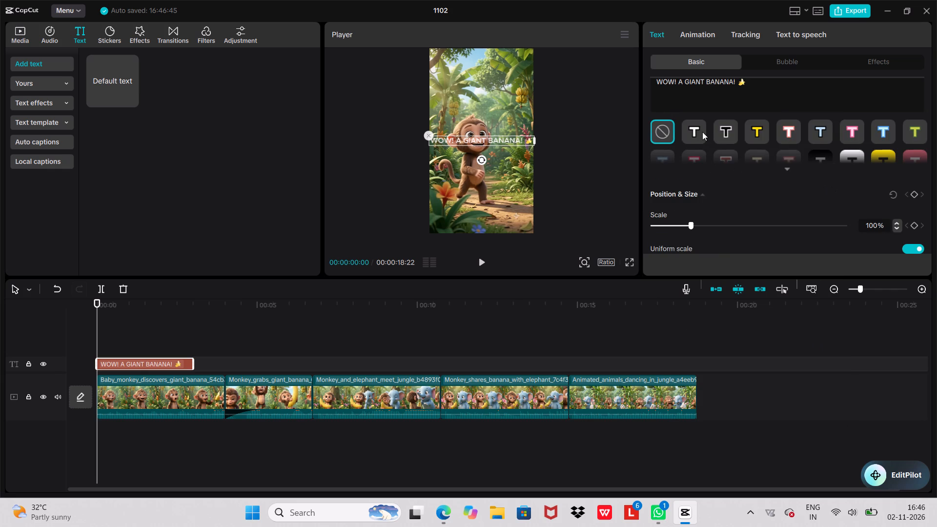
left_click(702, 132)
left_click(721, 132)
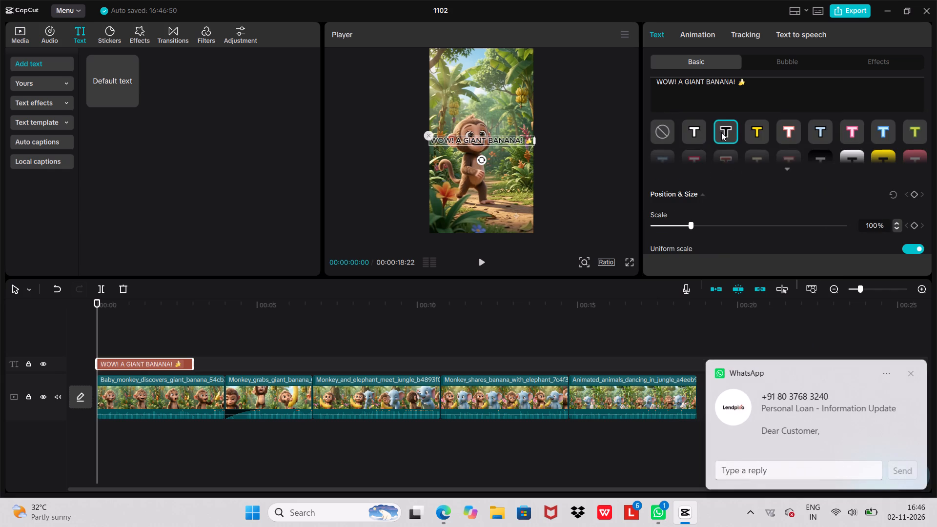
left_click(763, 133)
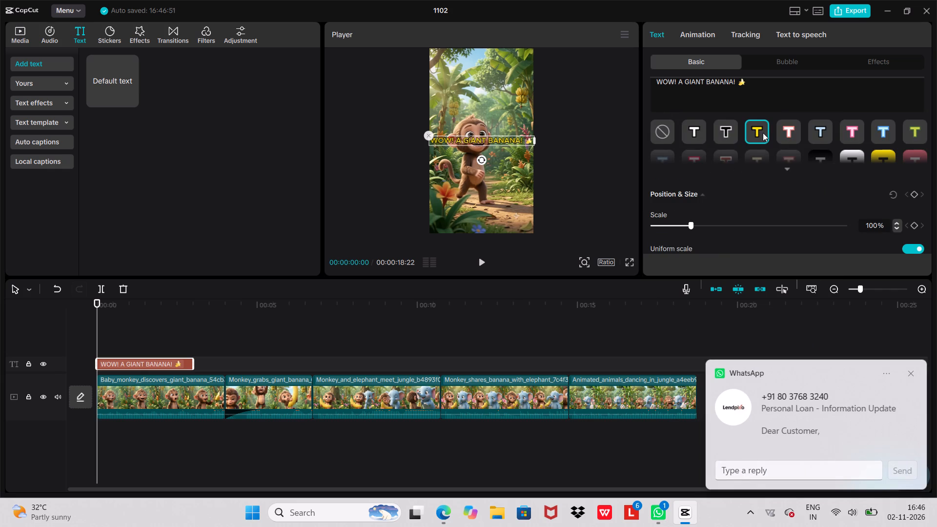
left_click(859, 158)
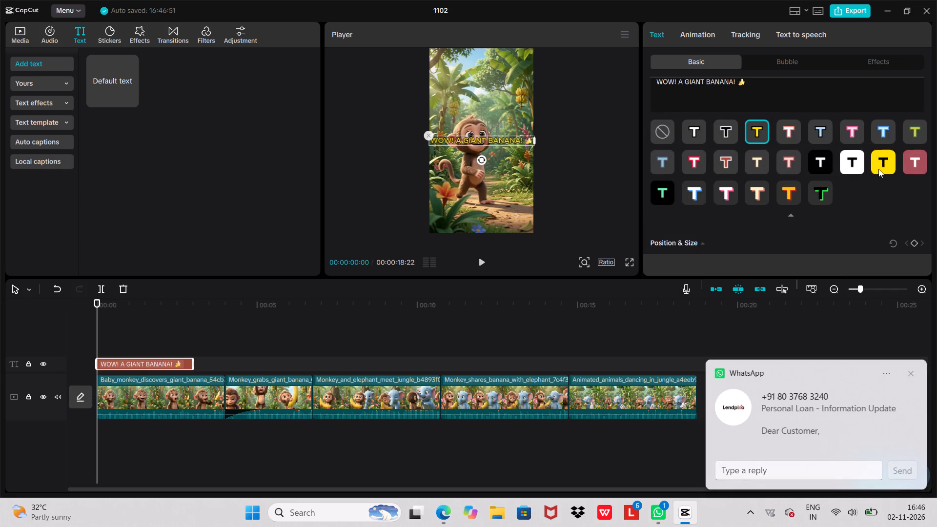
left_click(878, 169)
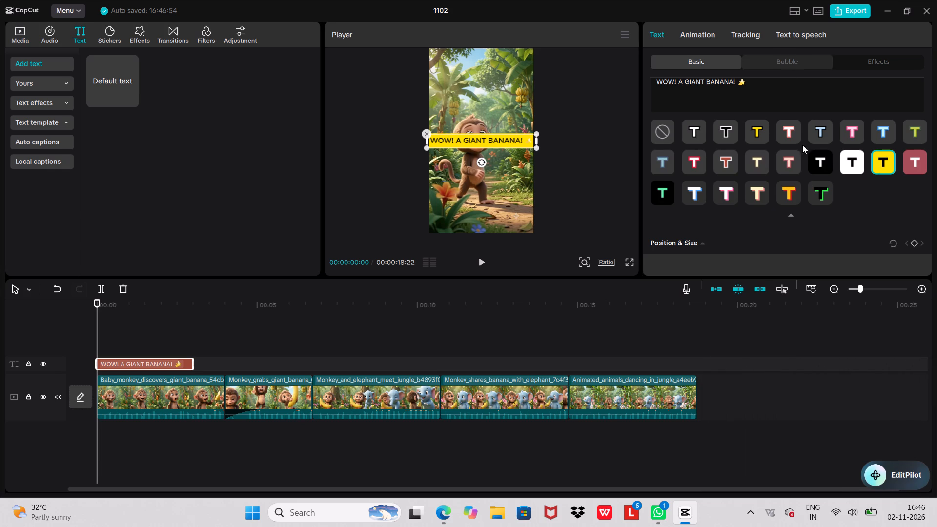
Set the caption's position to X 5, Y 5.
scroll(831, 179, "down", 2)
scroll(884, 212, "down", 1)
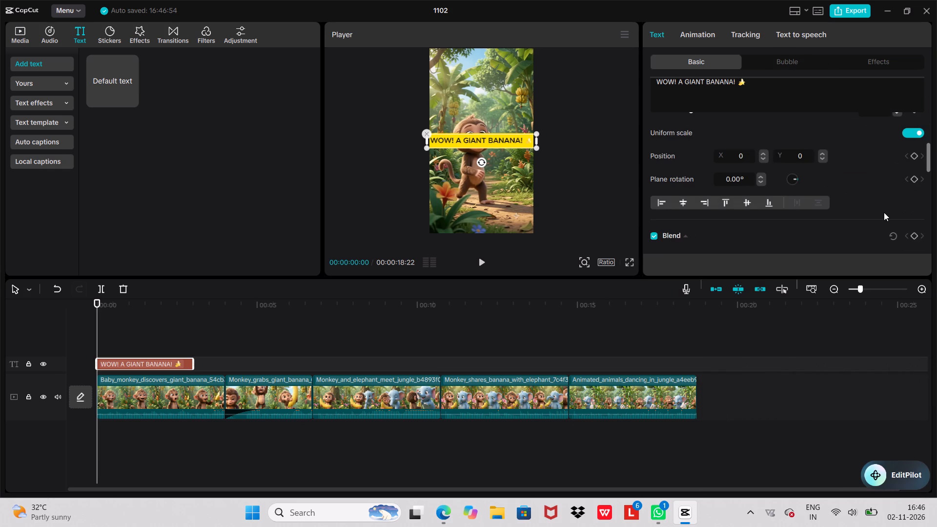
left_click(914, 154)
left_click(914, 154)
triple_click(762, 151)
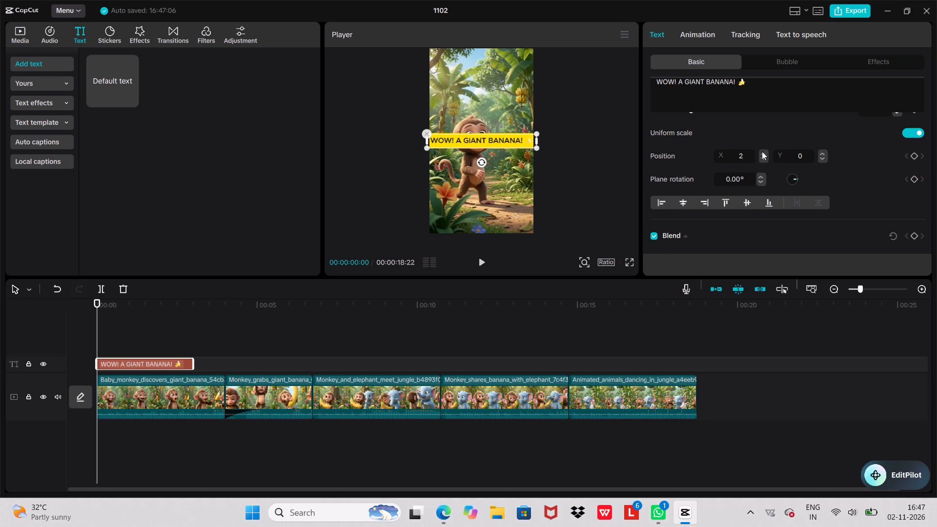
left_click(762, 151)
left_click(762, 151)
triple_click(820, 153)
double_click(820, 153)
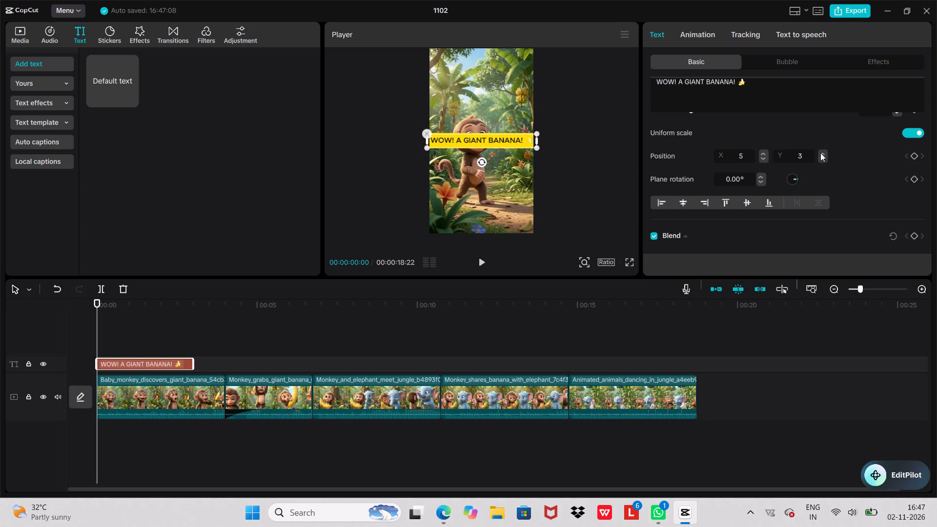
Try to raise the yellow caption above the monkey's face, and scale it down to about 84%.
left_click_drag(481, 135, 481, 117)
left_click_drag(477, 146, 479, 130)
left_click_drag(430, 144, 430, 126)
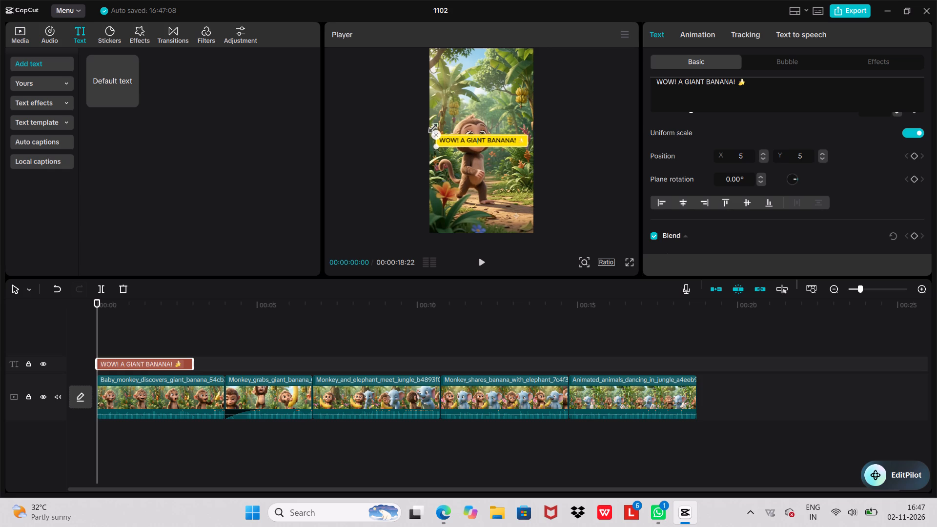
left_click_drag(430, 126, 430, 127)
left_click_drag(473, 141, 474, 126)
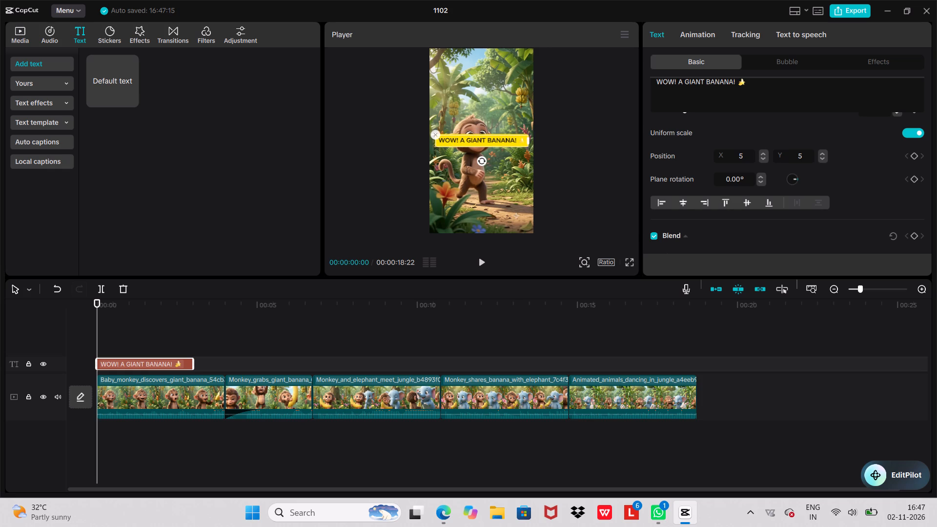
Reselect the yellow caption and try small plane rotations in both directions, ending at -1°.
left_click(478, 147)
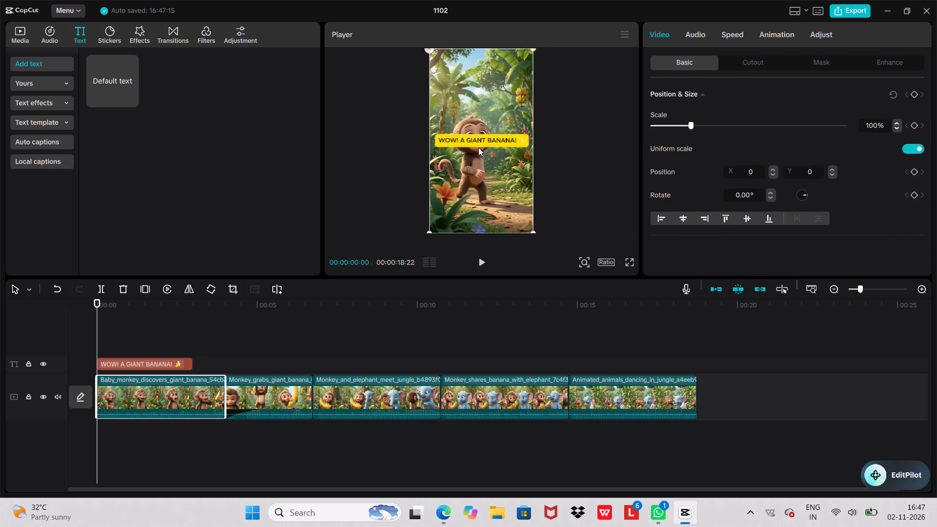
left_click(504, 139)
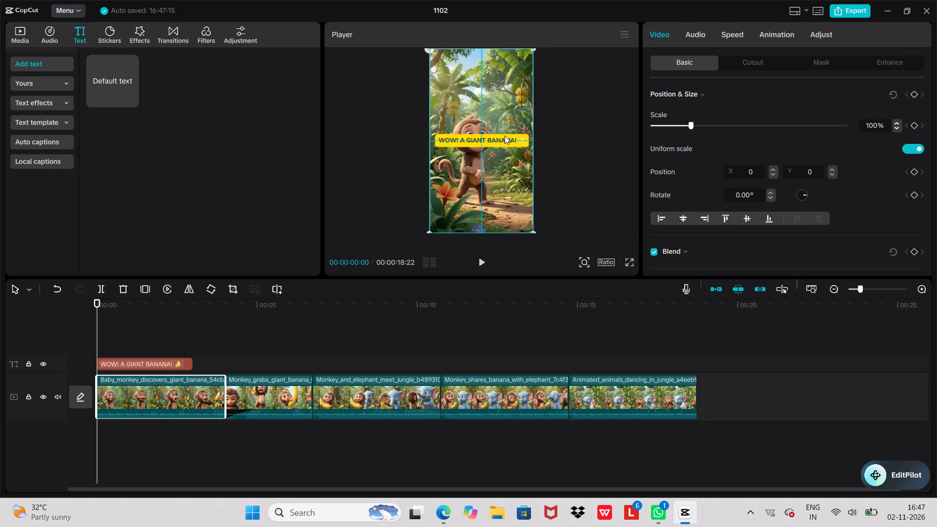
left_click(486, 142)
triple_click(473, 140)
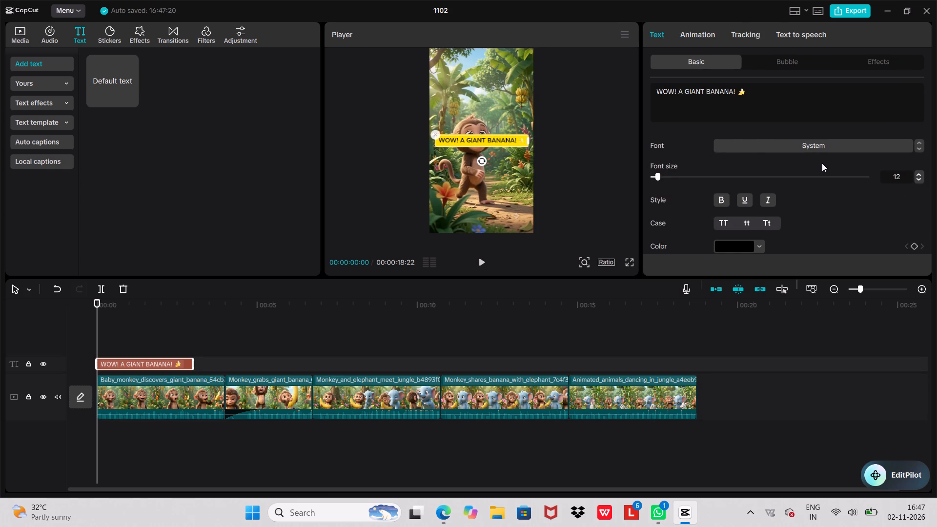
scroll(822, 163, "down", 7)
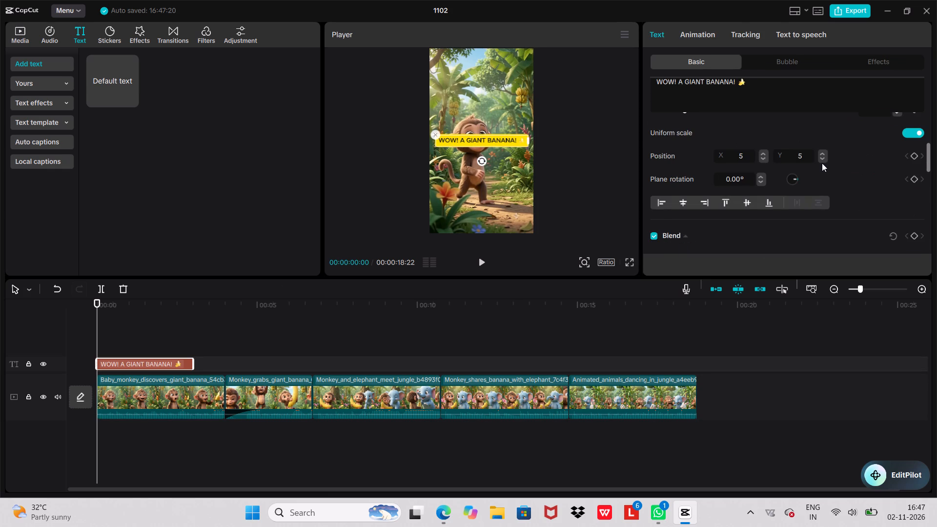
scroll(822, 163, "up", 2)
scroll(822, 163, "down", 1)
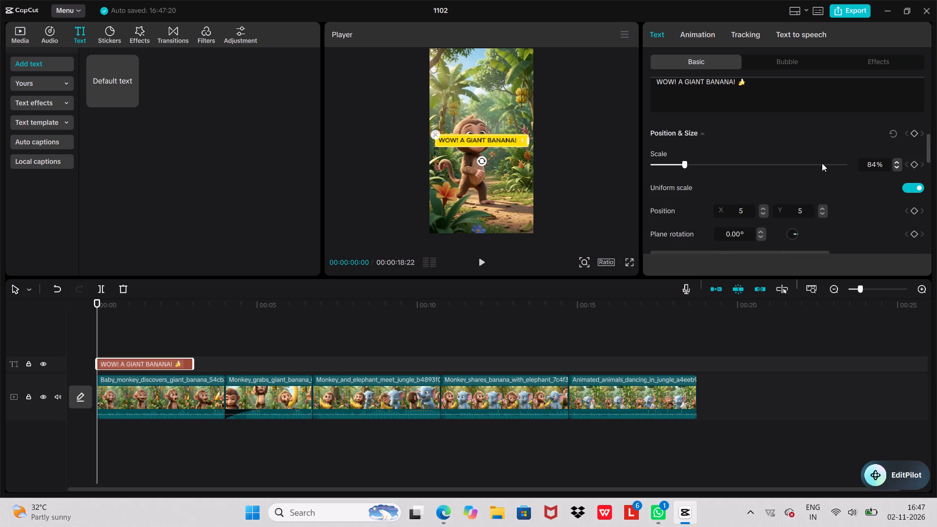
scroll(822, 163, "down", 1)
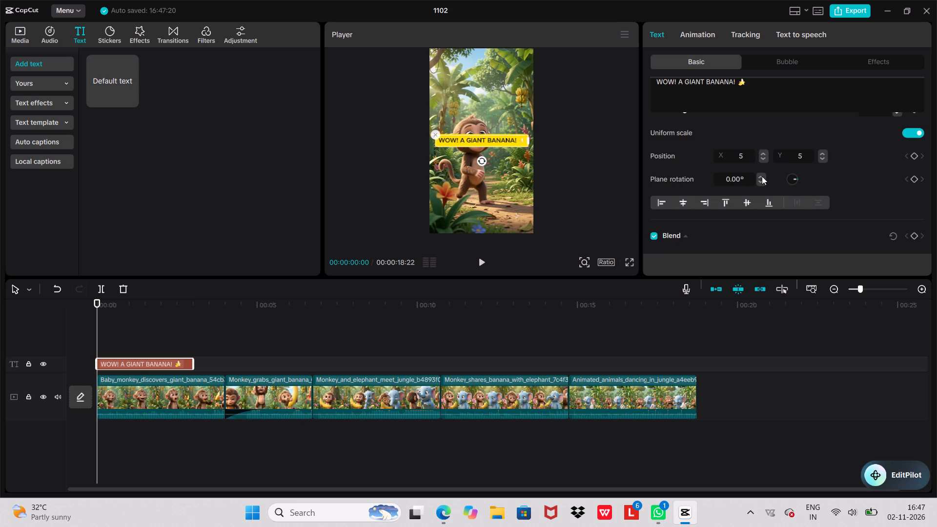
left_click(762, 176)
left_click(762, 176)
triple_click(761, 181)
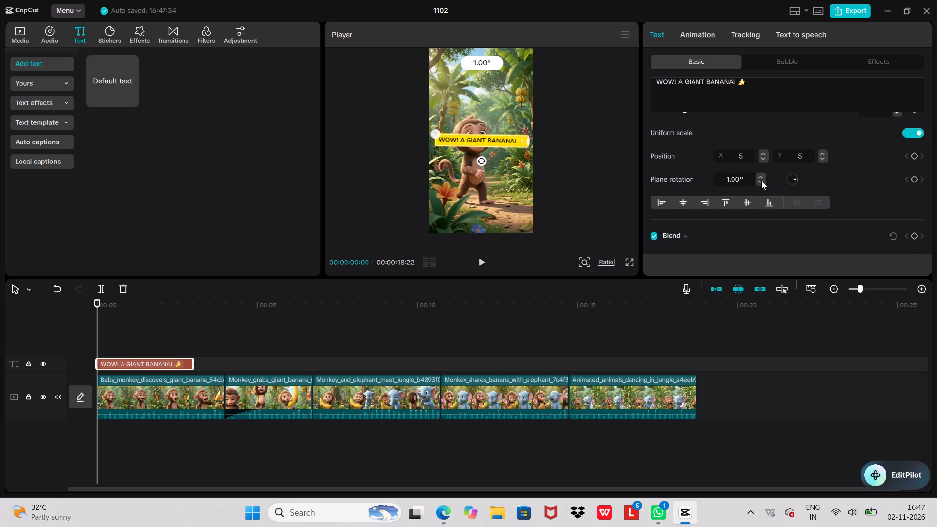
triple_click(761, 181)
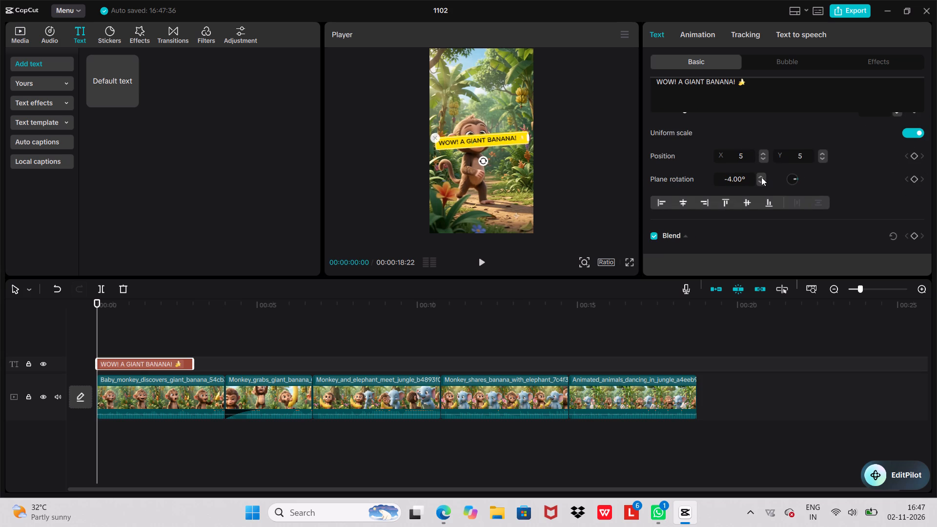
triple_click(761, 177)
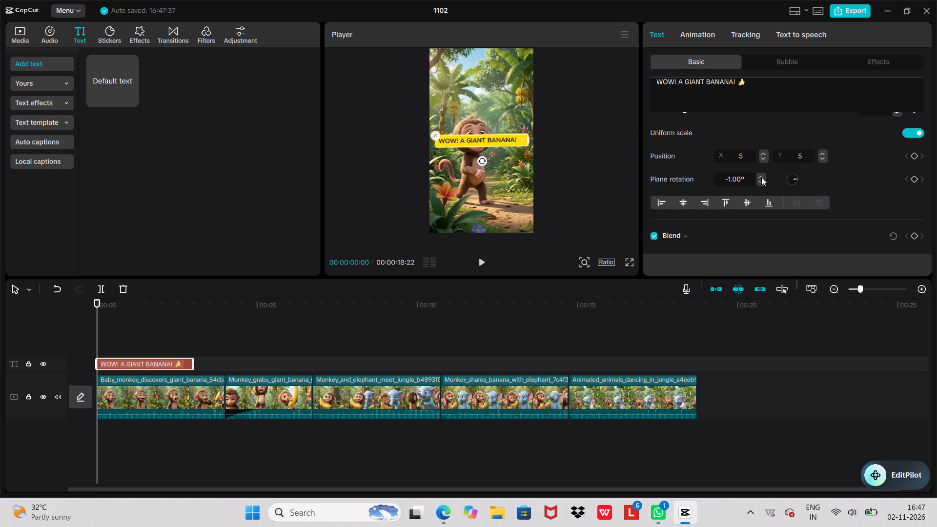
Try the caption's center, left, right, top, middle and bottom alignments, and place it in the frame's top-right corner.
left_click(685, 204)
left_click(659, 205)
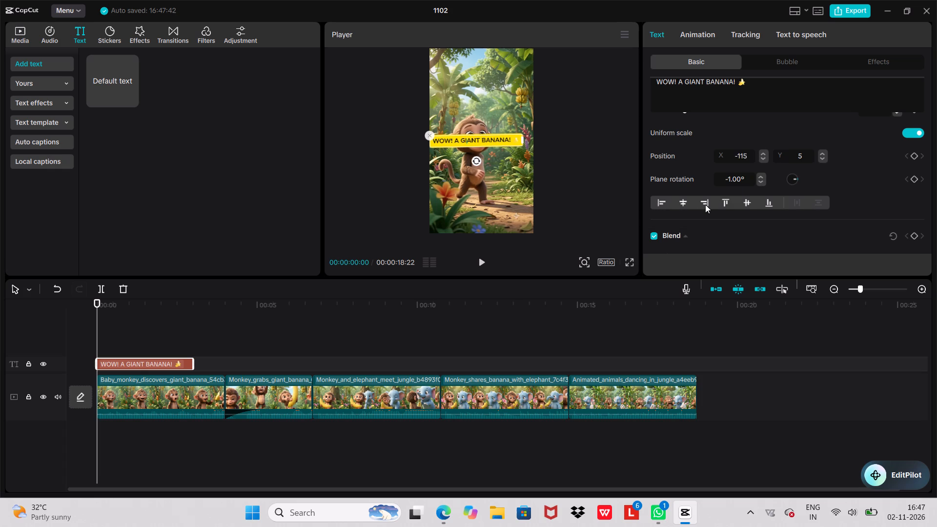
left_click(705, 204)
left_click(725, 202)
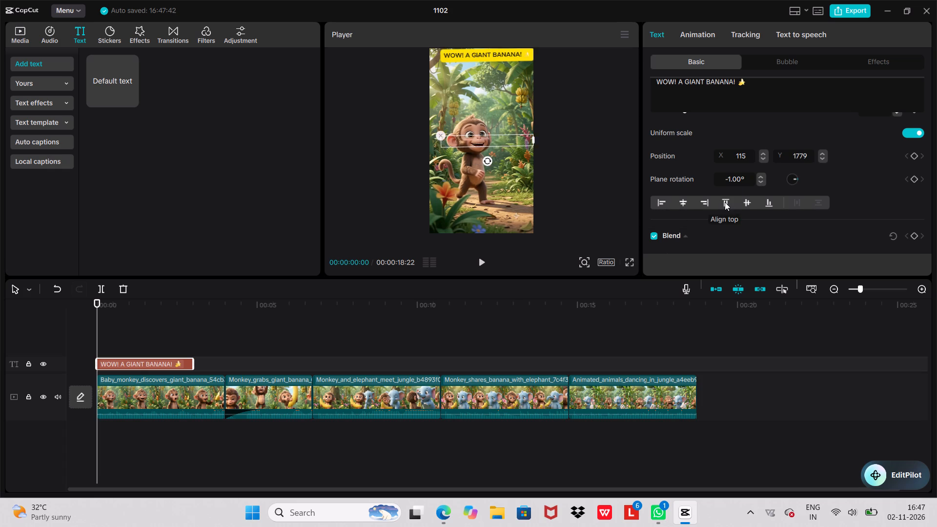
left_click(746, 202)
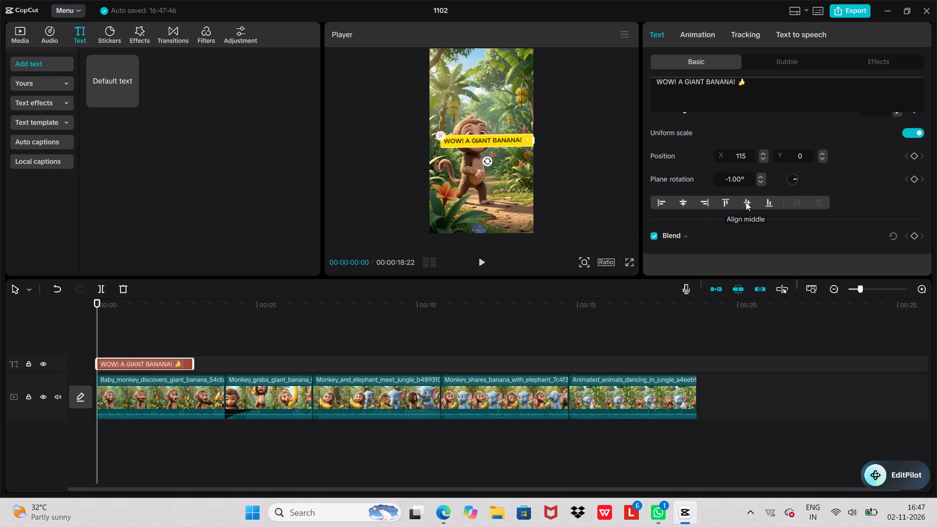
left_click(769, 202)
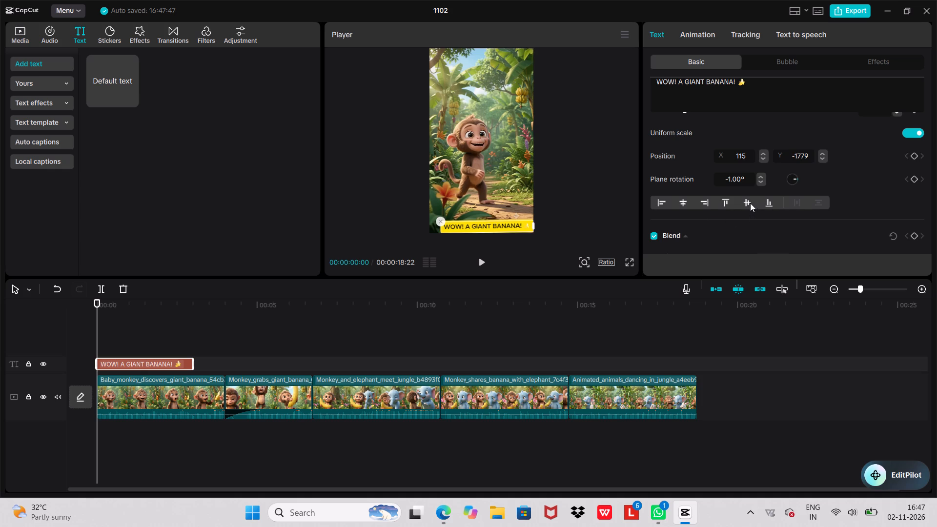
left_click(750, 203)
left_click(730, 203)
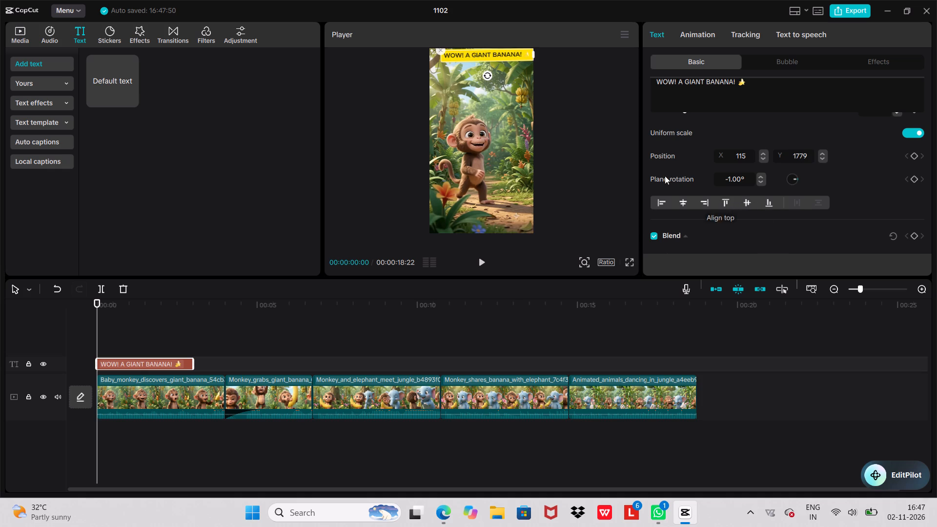
Rotate the caption freehand in the preview until its plane rotation is 0°.
left_click_drag(489, 55, 488, 67)
left_click_drag(488, 76, 488, 79)
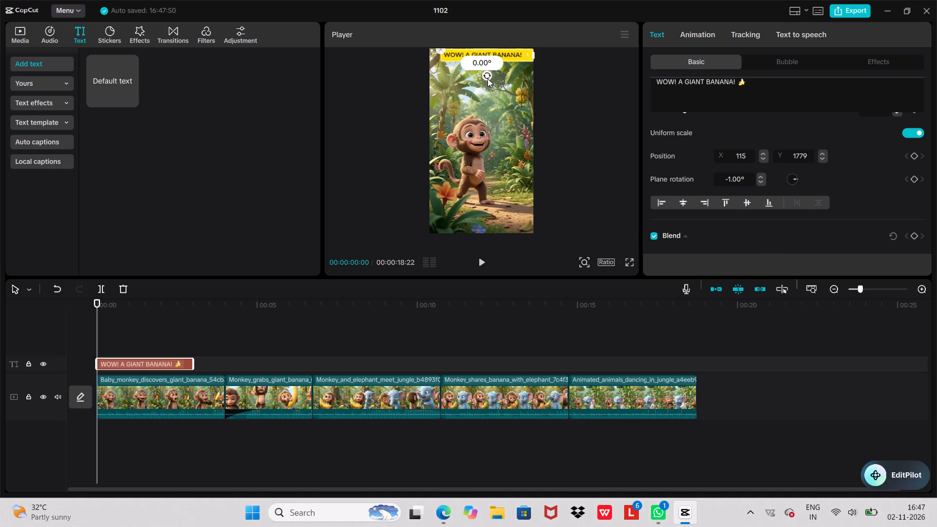
left_click_drag(488, 79, 490, 81)
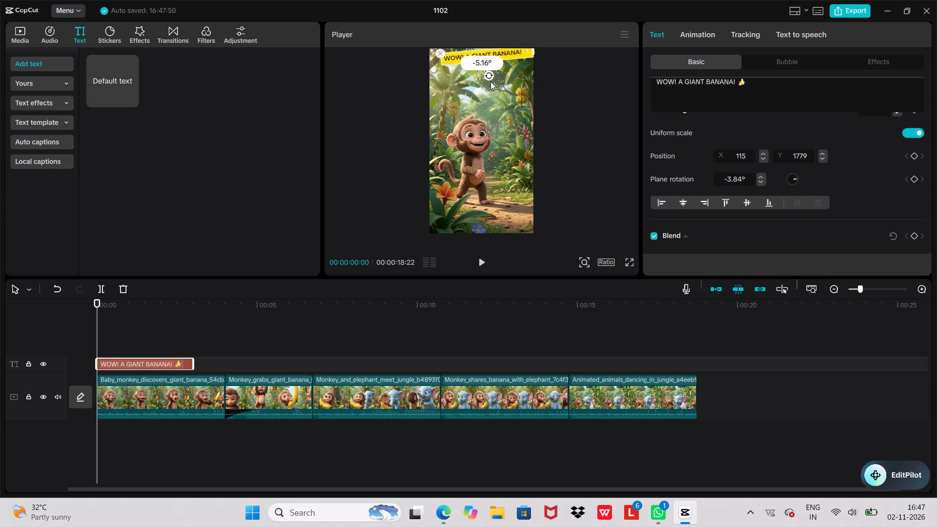
left_click_drag(490, 81, 489, 81)
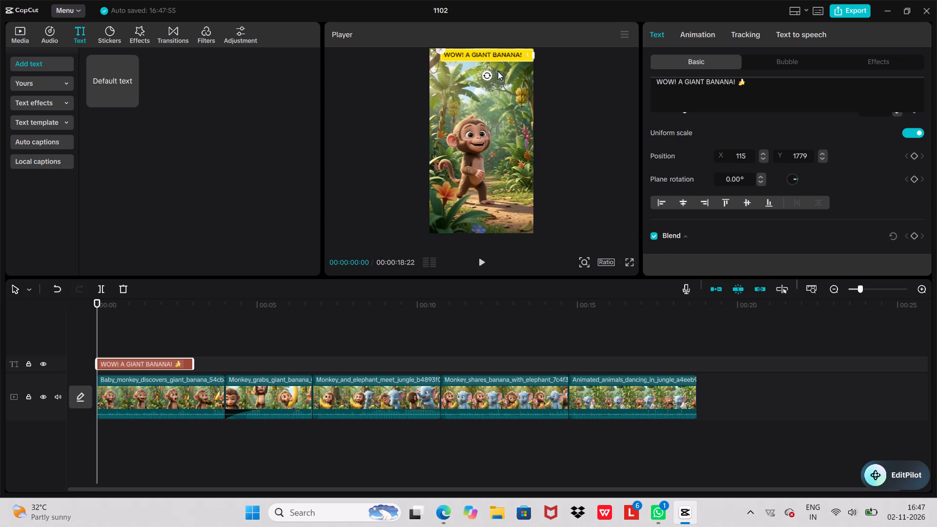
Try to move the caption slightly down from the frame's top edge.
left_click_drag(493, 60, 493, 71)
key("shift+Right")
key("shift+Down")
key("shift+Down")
Add a position keyframe to the caption at 00:00:00:00.
left_click(914, 153)
left_click(914, 153)
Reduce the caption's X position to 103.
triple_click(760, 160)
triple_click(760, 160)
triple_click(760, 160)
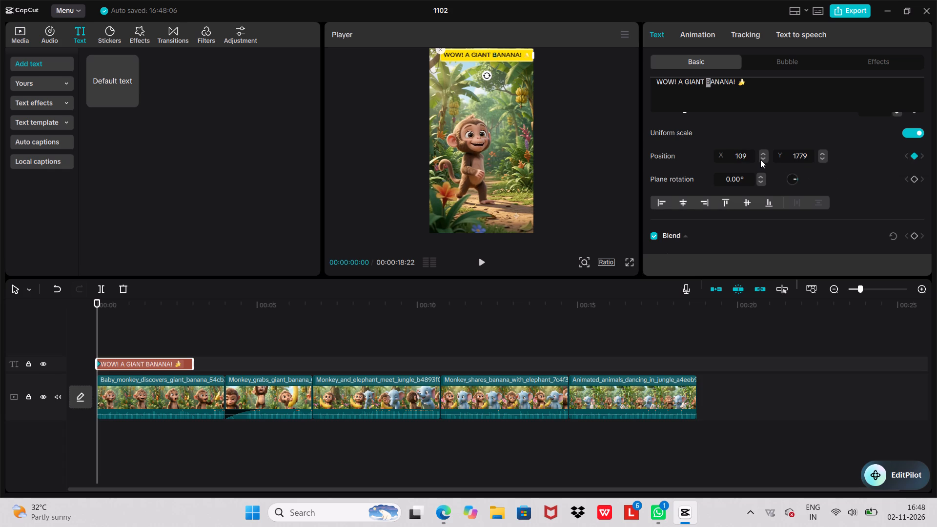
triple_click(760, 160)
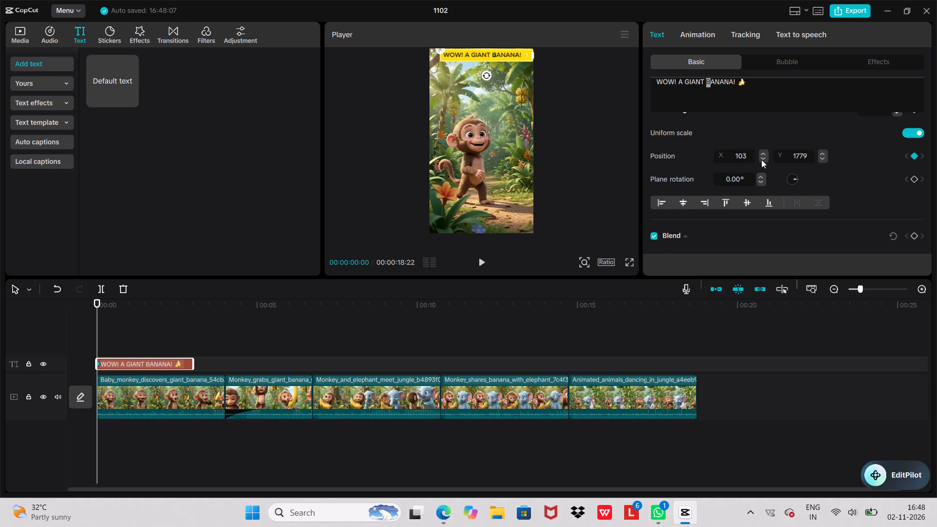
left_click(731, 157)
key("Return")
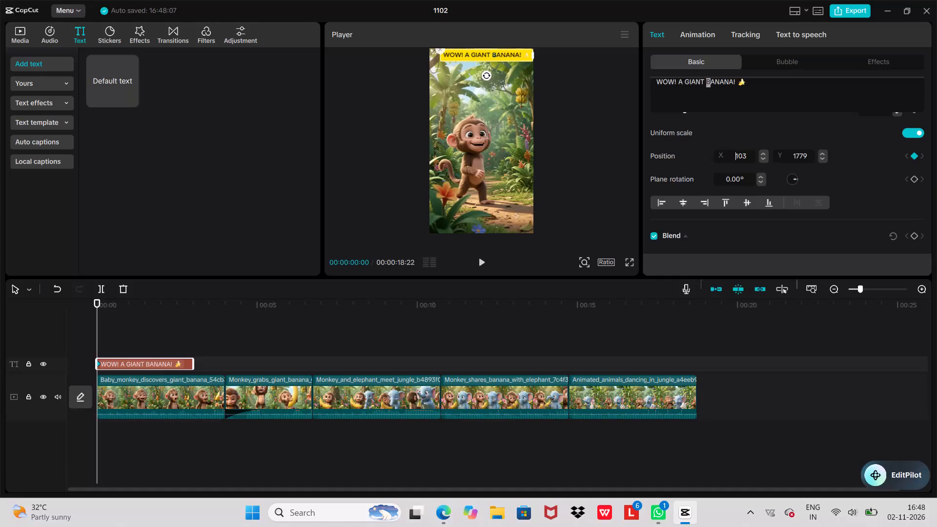
Try each alignment on the caption again, and leave it aligned right and bottom in the video frame.
left_click(683, 207)
left_click(684, 204)
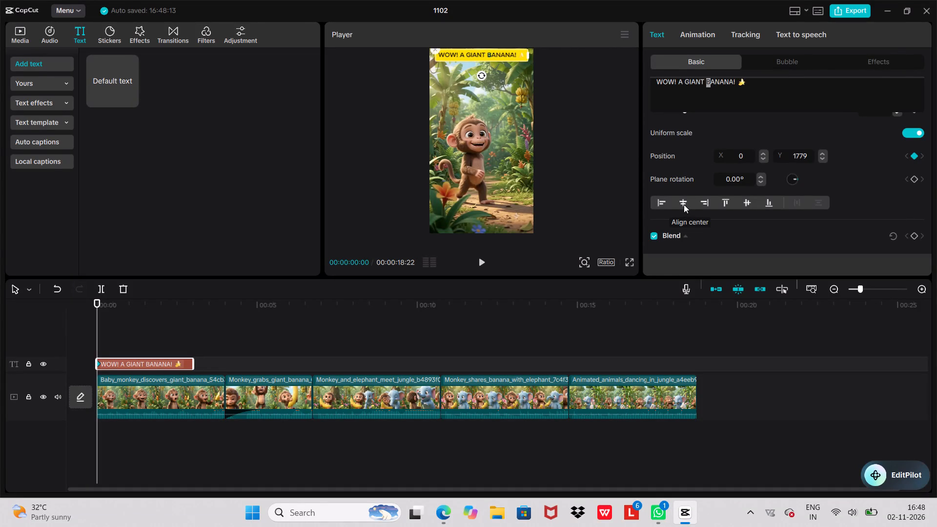
left_click(662, 204)
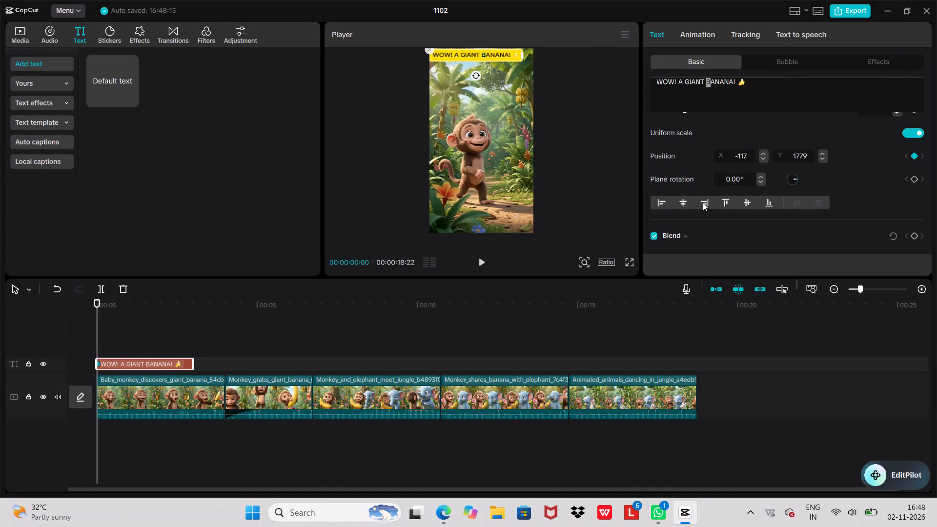
left_click(707, 203)
left_click(724, 203)
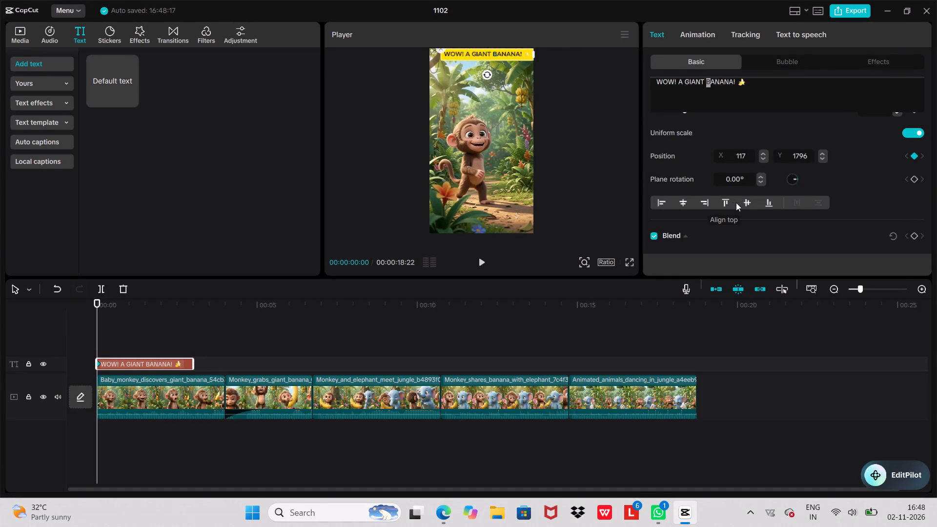
left_click(746, 202)
left_click(768, 202)
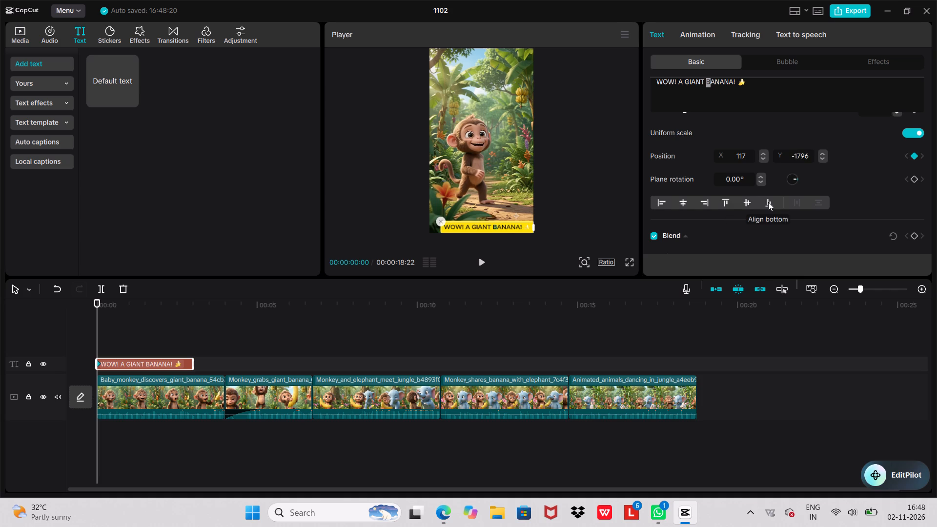
left_click(788, 203)
left_click(792, 203)
left_click(797, 202)
left_click(816, 201)
Compare the caption's two background shapes and apply the second one.
scroll(860, 193, "down", 4)
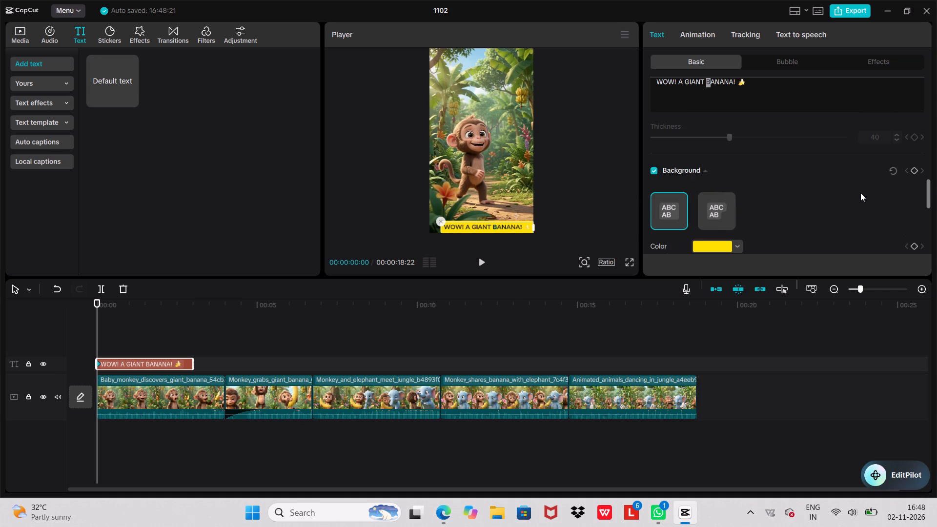
left_click(724, 215)
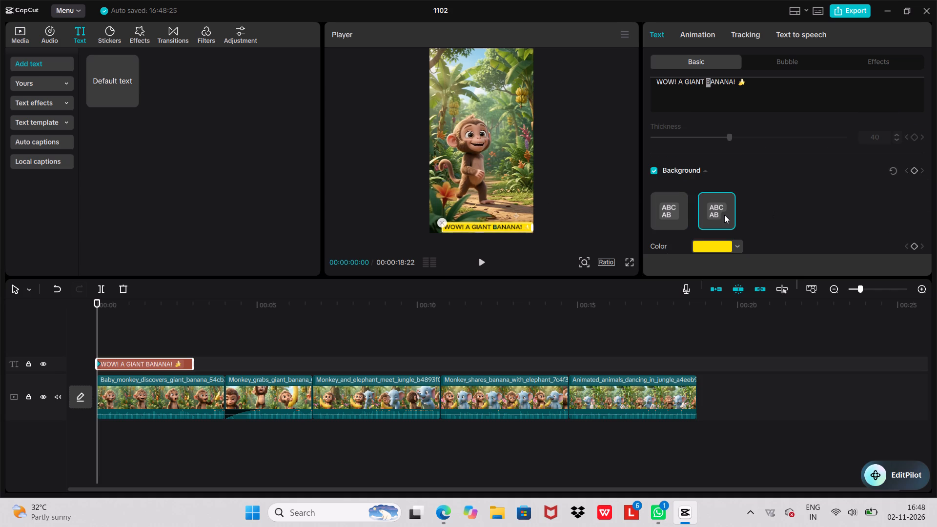
left_click(668, 212)
left_click(704, 211)
Look through the caption's background, glow, shadow, preset style and font settings.
scroll(785, 175, "down", 4)
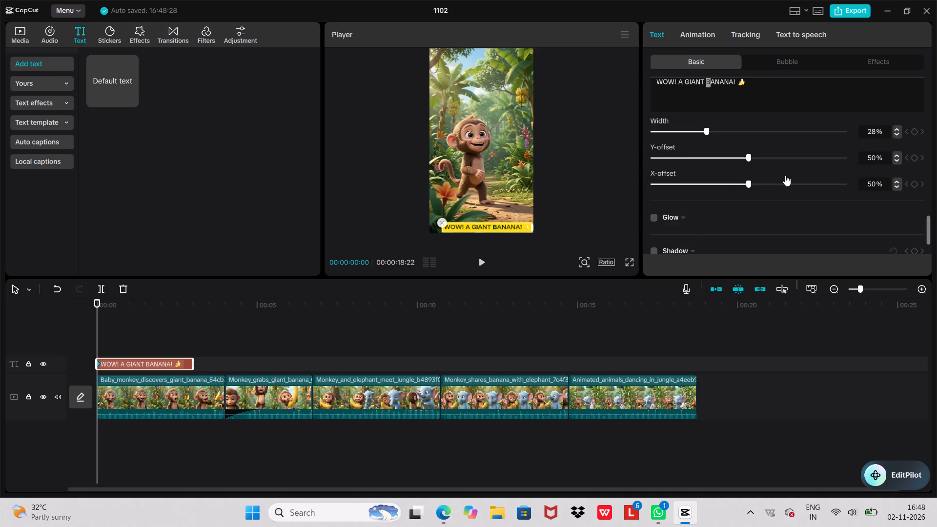
scroll(785, 175, "down", 4)
scroll(785, 175, "up", 1)
scroll(785, 175, "down", 1)
scroll(785, 175, "up", 15)
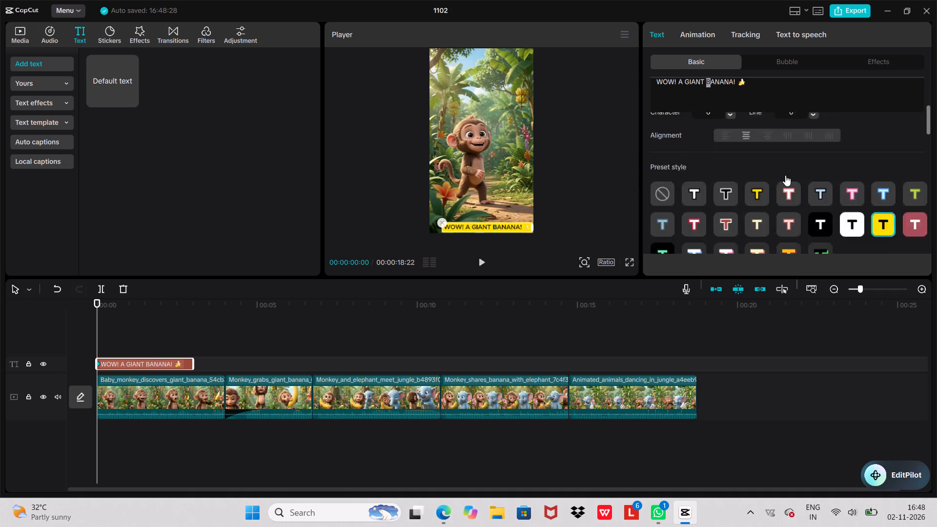
scroll(785, 175, "up", 1)
scroll(785, 175, "down", 1)
scroll(785, 175, "up", 4)
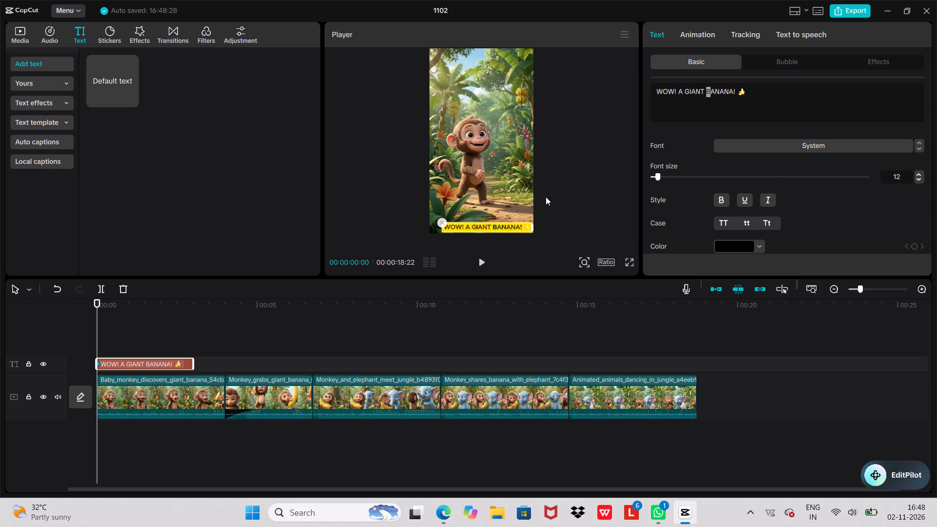
Check the bubble and effects options for the "WOW! A GIANT BANANA!" caption, and return to its basic settings.
left_click(789, 56)
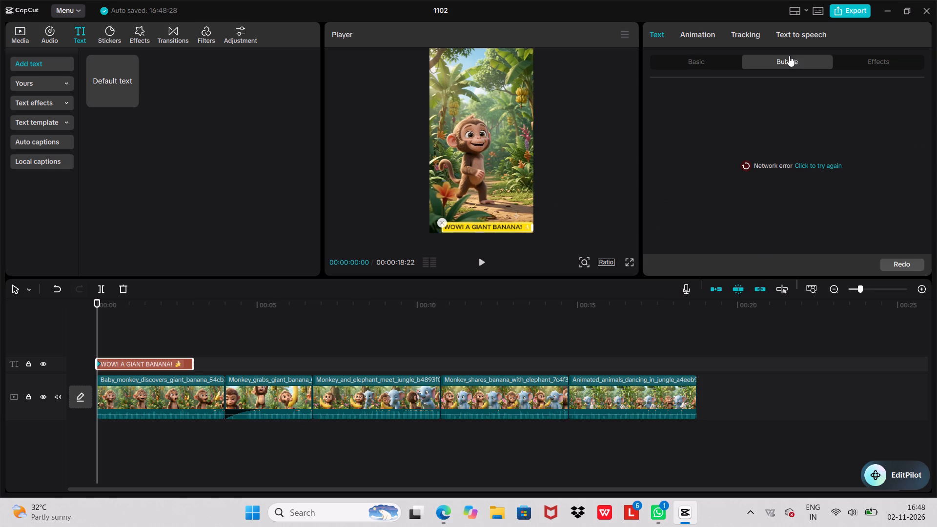
left_click(864, 53)
left_click(875, 59)
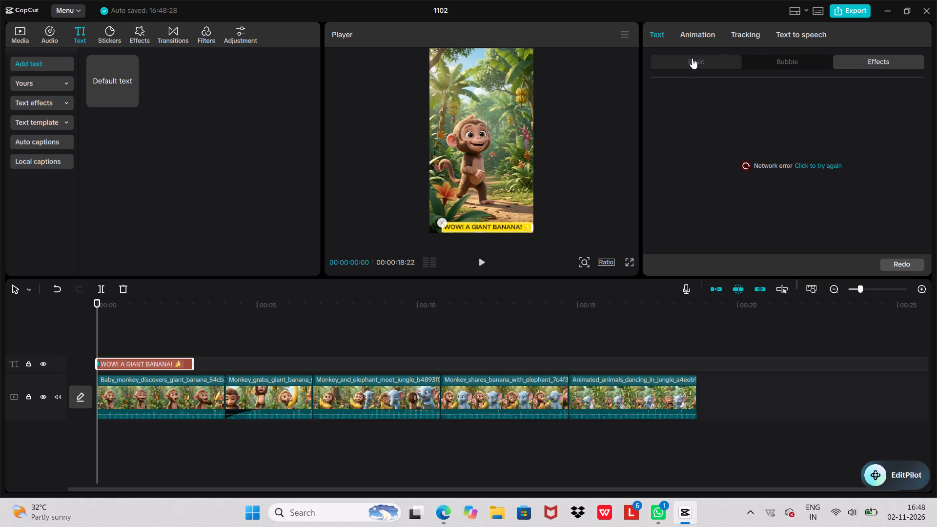
left_click(692, 58)
Move the "WOW! A GIANT BANANA!" caption above the monkey's head, centred horizontally, at about Y 1073.
left_click_drag(490, 223, 485, 101)
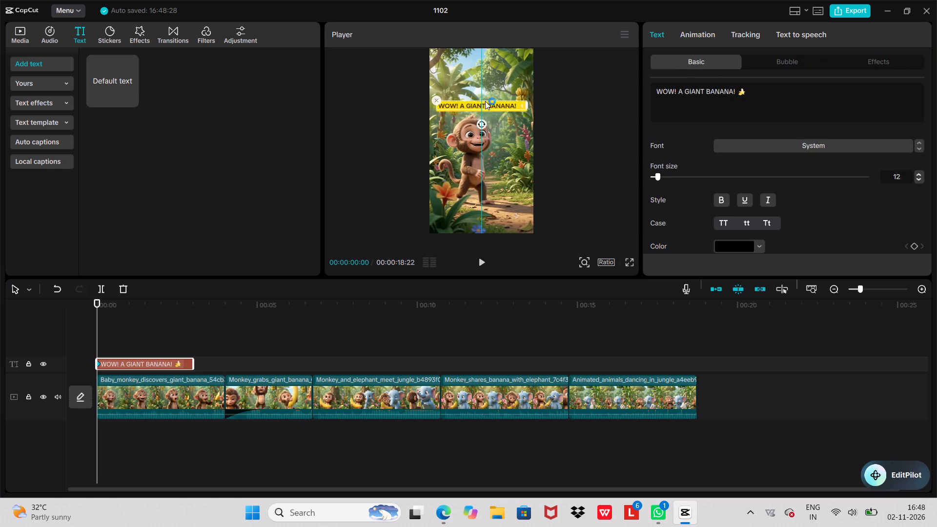
left_click_drag(485, 101, 486, 85)
left_click(588, 106)
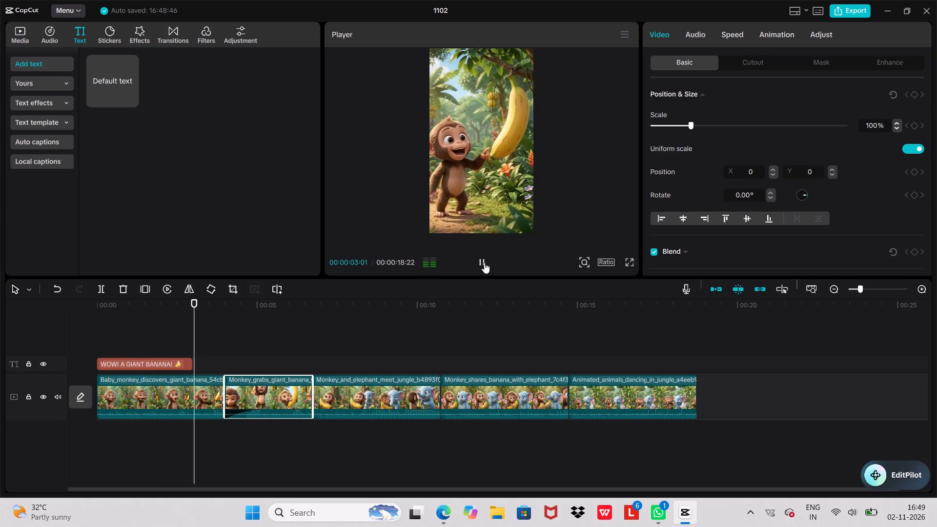
left_click(484, 263)
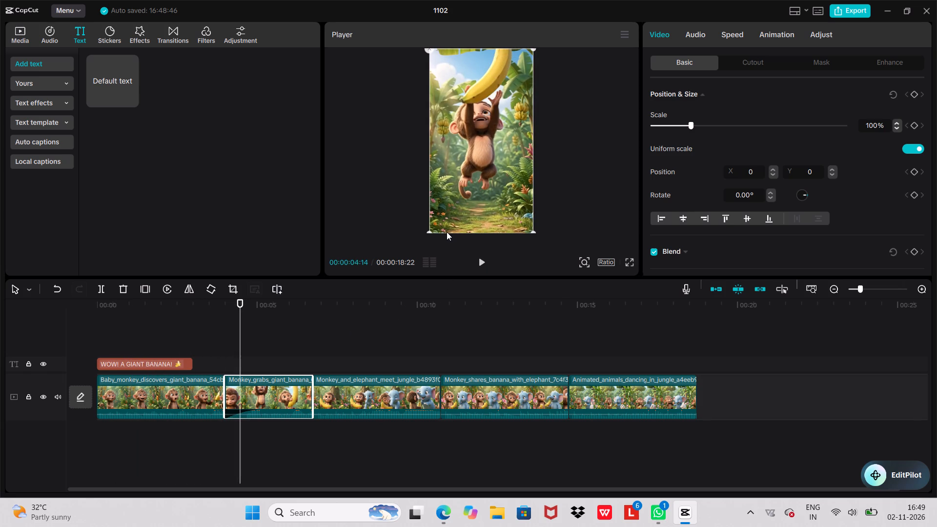
left_click(130, 102)
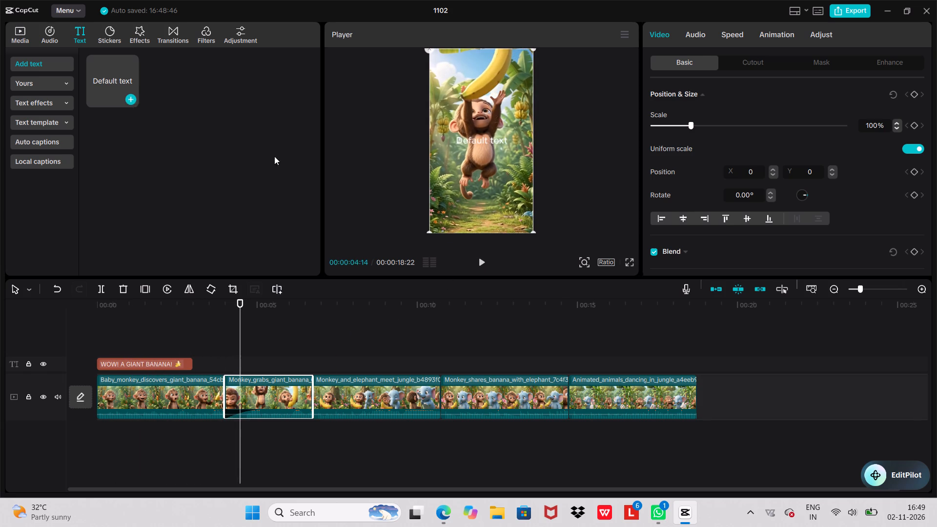
left_click_drag(700, 91, 650, 91)
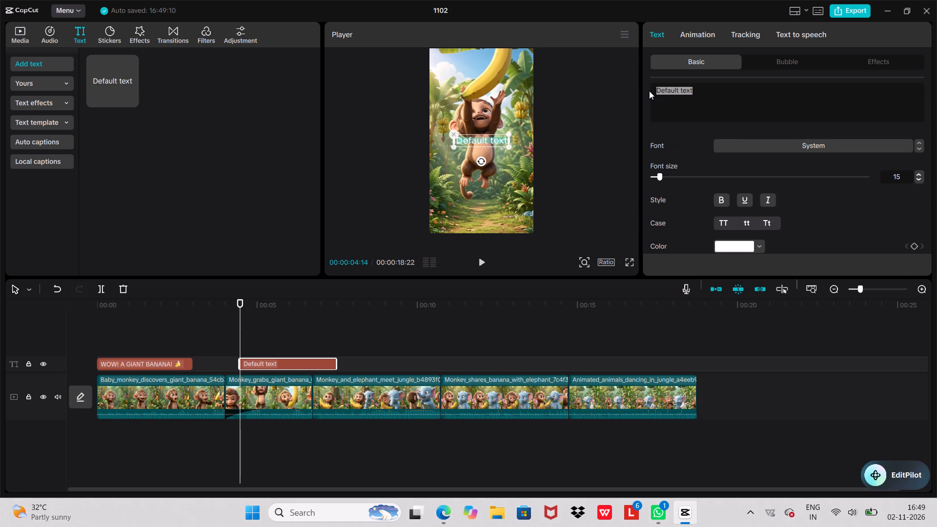
key("ctrl+v")
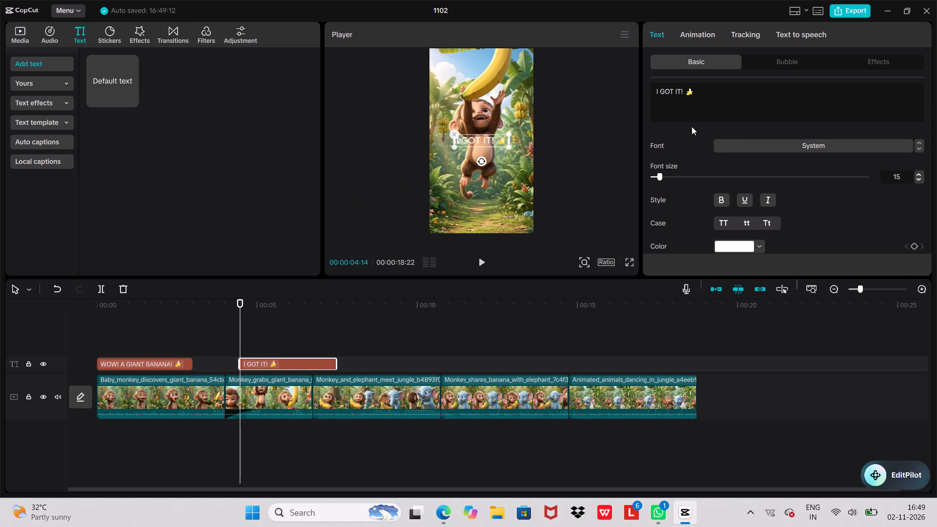
Make the "I GOT IT! 🍌" caption bold and apply the preset style with black text on yellow.
left_click(720, 200)
scroll(874, 191, "down", 1)
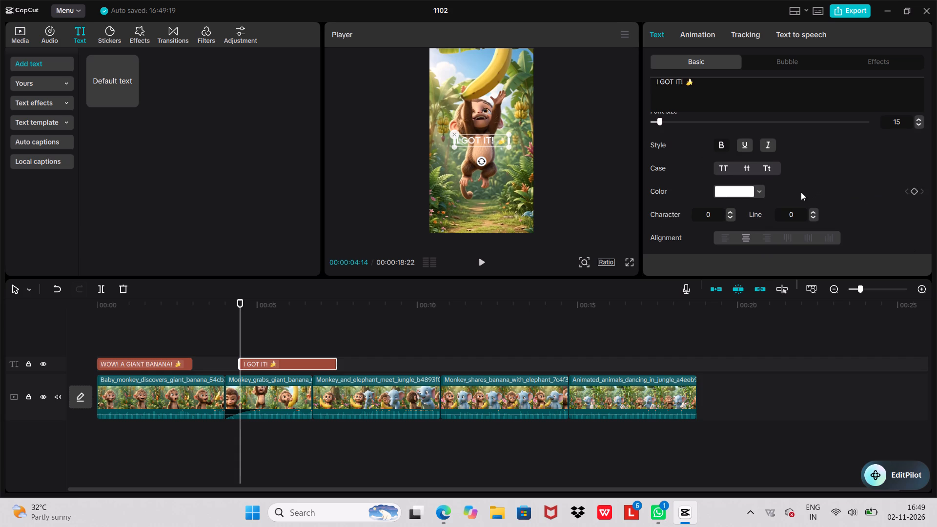
scroll(801, 192, "down", 3)
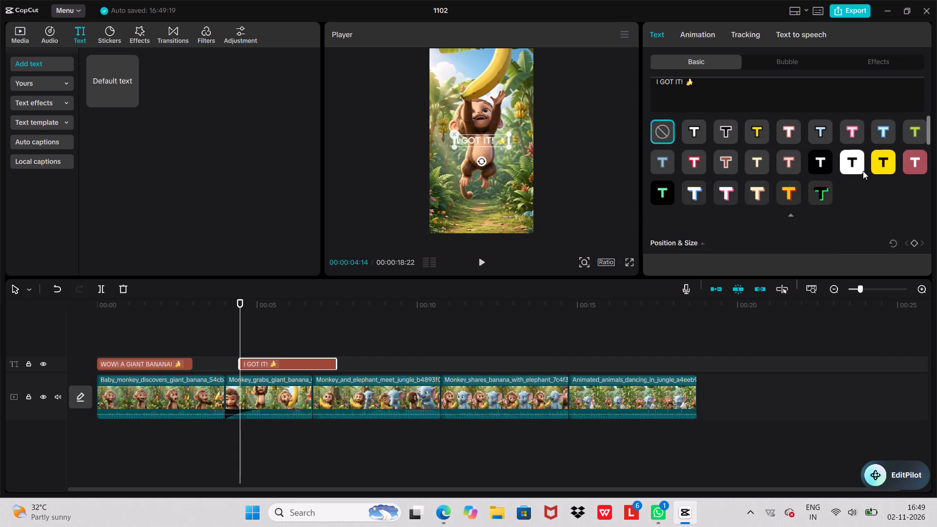
left_click(880, 162)
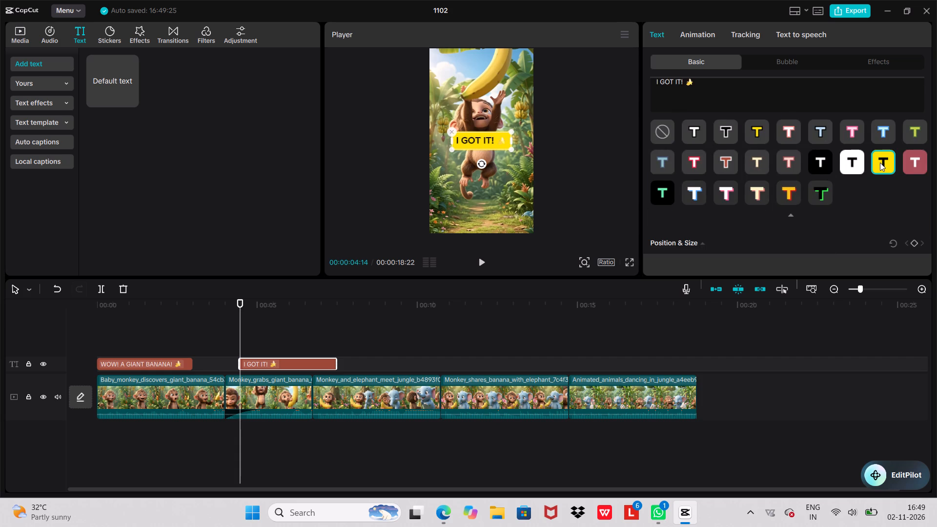
Scrub through the first scene to review its caption, and look through the first clip's basic settings.
left_click(160, 399)
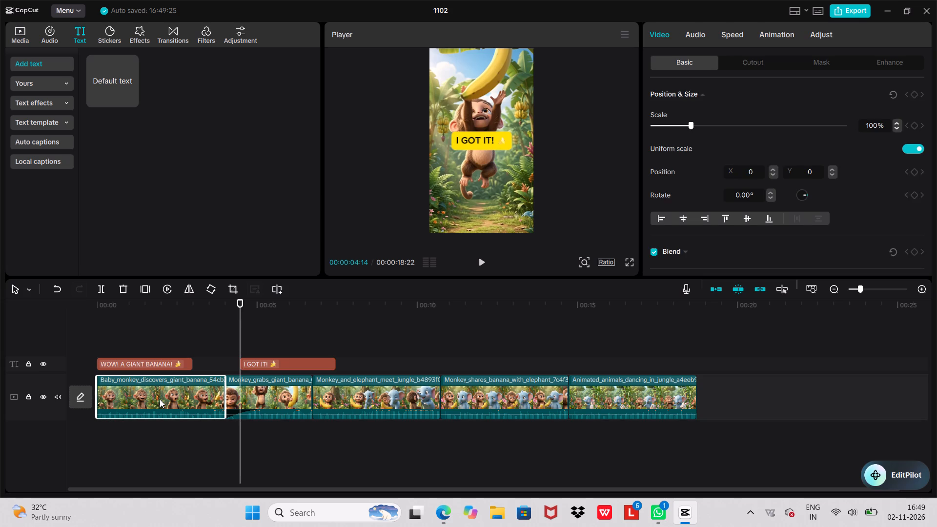
left_click(160, 399)
left_click_drag(240, 303, 105, 306)
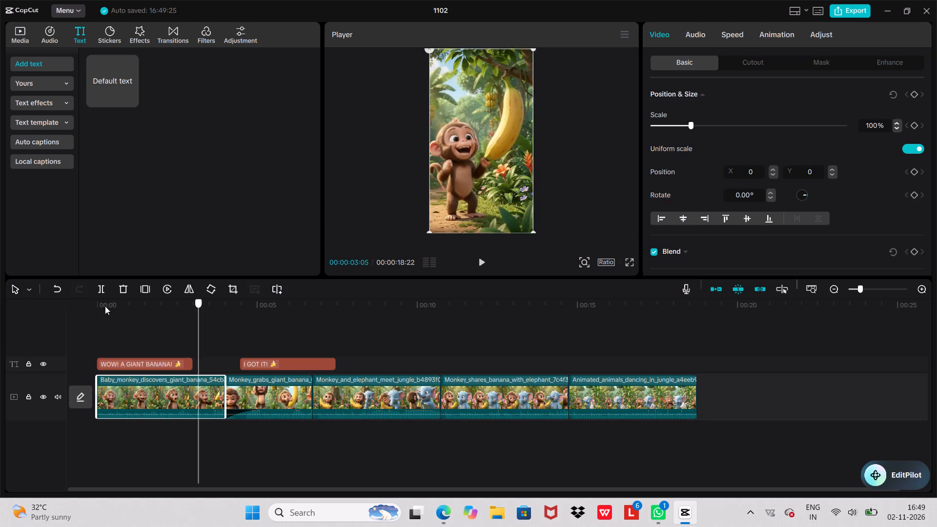
left_click_drag(105, 306, 93, 306)
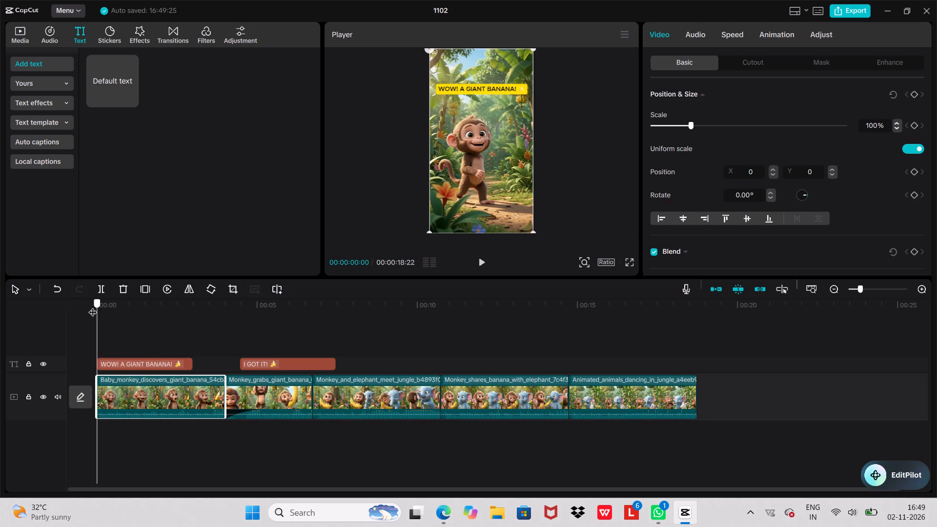
left_click_drag(93, 306, 199, 304)
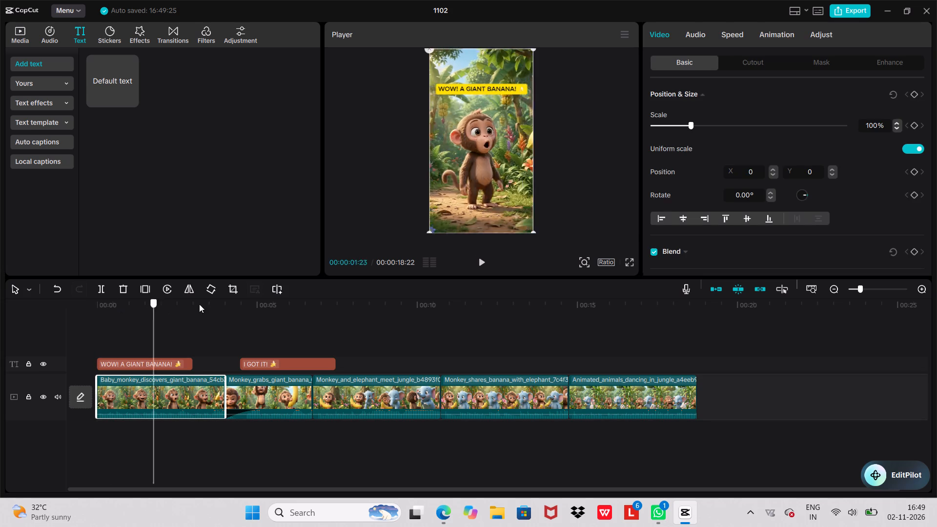
left_click_drag(199, 304, 174, 303)
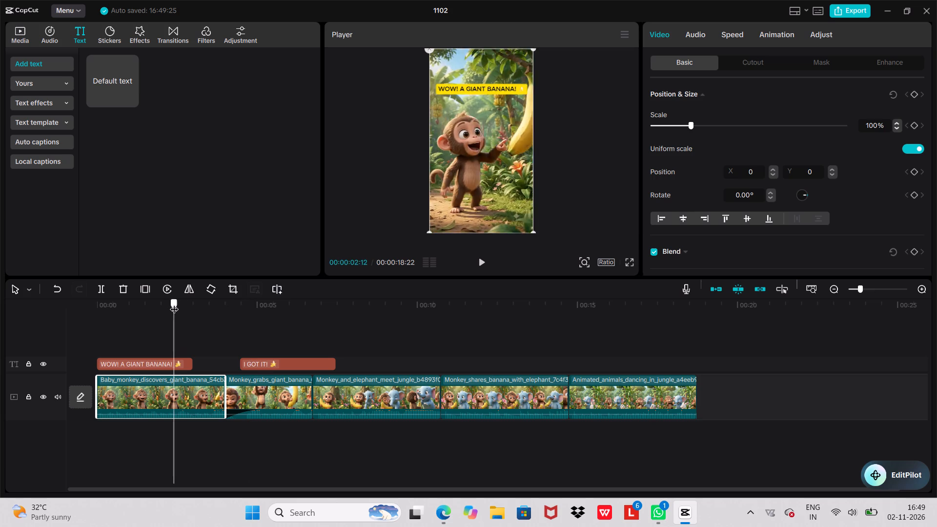
left_click_drag(174, 303, 160, 304)
scroll(862, 129, "up", 2)
scroll(862, 129, "down", 1)
scroll(862, 129, "up", 1)
scroll(824, 172, "up", 11)
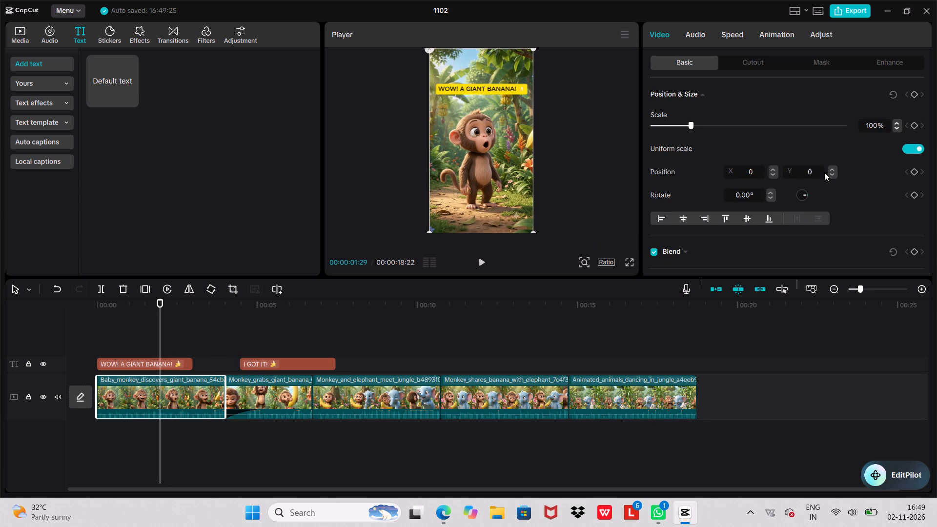
scroll(824, 172, "up", 1)
scroll(824, 172, "down", 1)
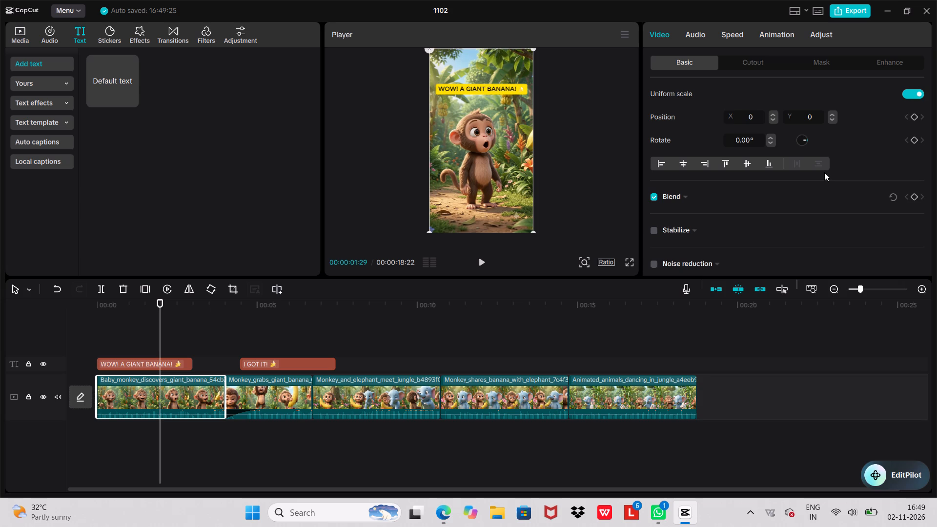
scroll(824, 172, "down", 5)
scroll(824, 172, "up", 9)
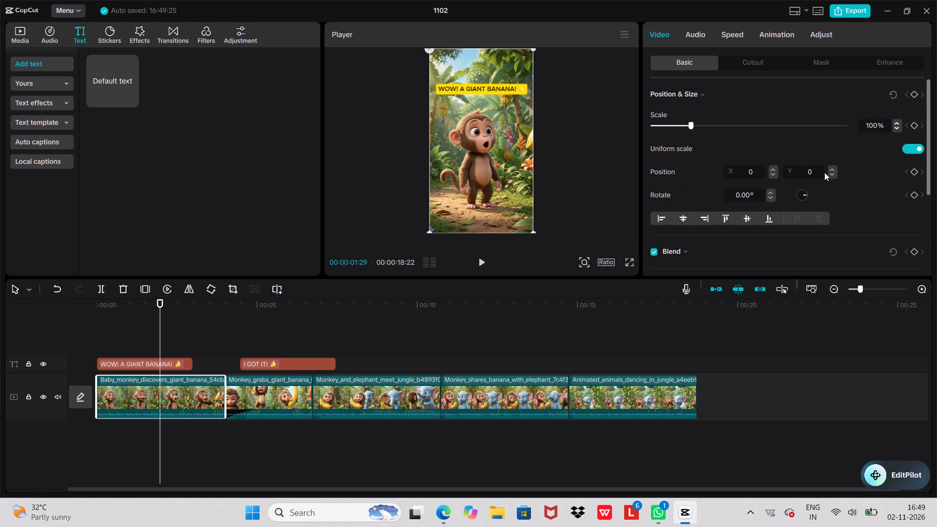
scroll(824, 172, "up", 11)
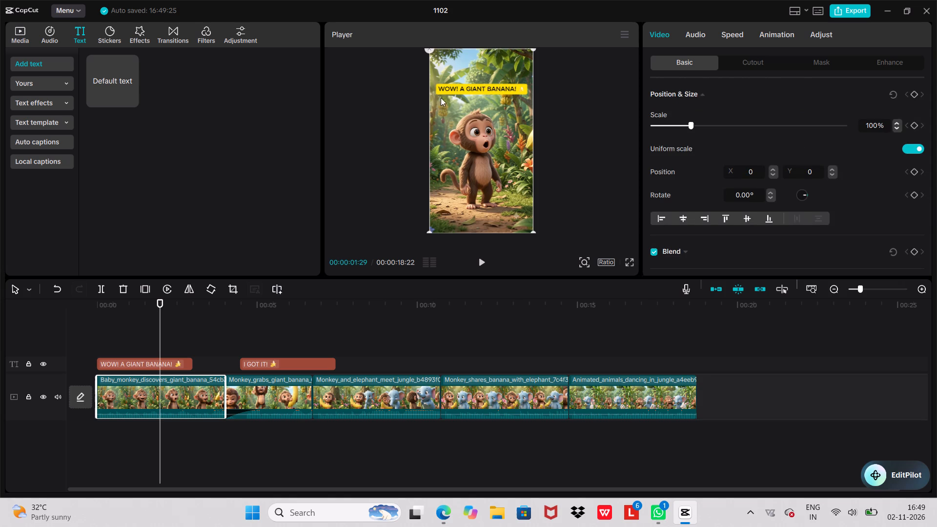
Examine the "WOW! A GIANT BANANA!" caption's font size, preset style, scale, position and blend settings.
left_click(471, 85)
left_click(473, 87)
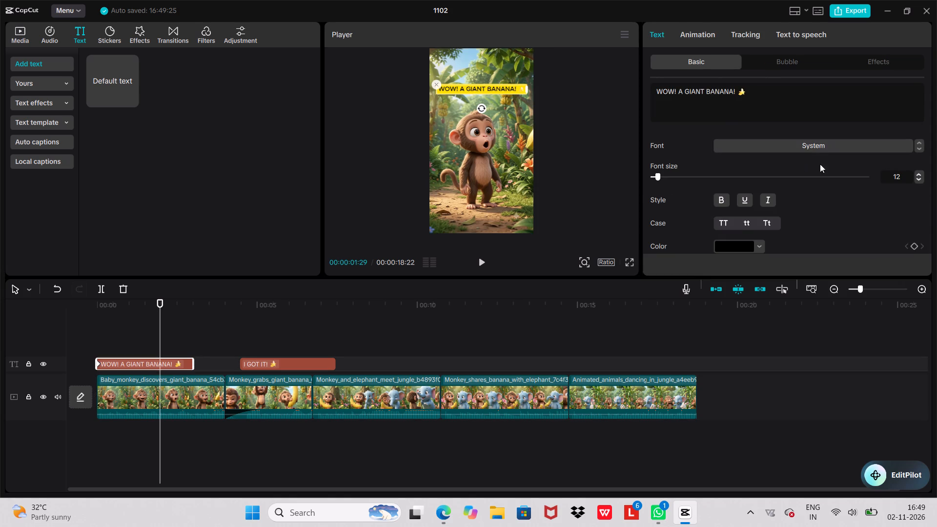
scroll(830, 199, "down", 3)
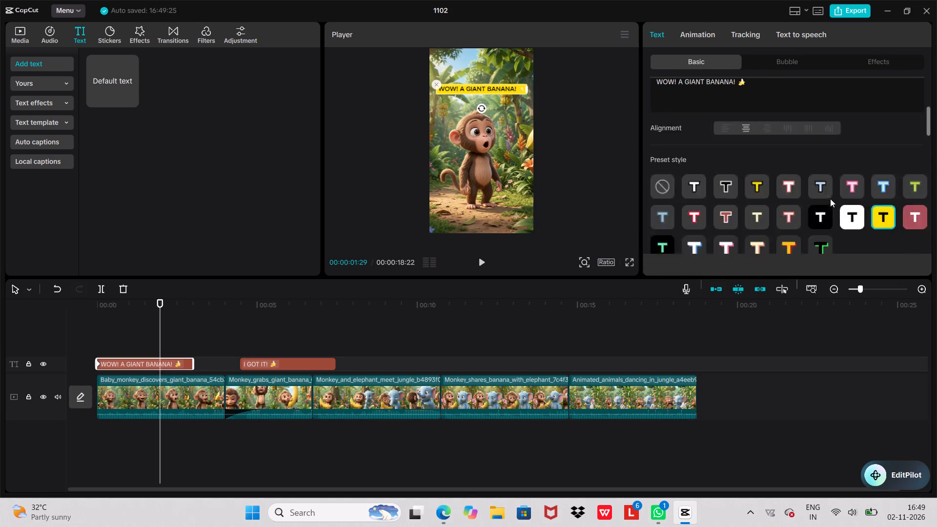
scroll(830, 199, "down", 3)
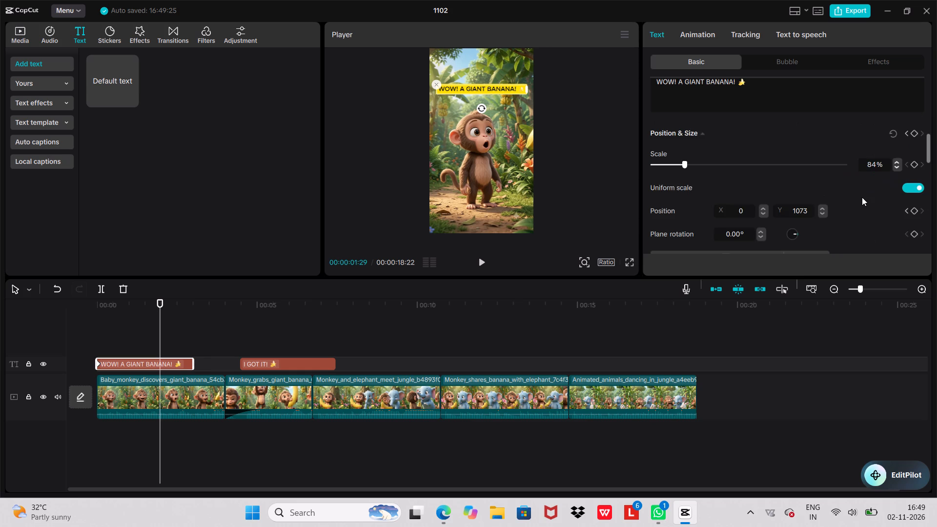
scroll(862, 197, "down", 3)
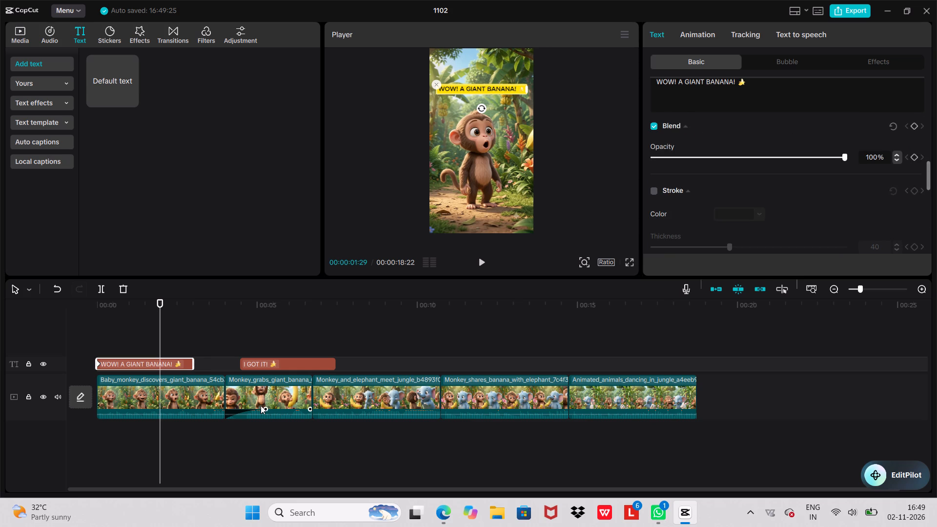
Set the "I GOT IT! 🍌" caption's font size to 12, toggle its bold style and reapply the black-on-yellow preset.
left_click(261, 405)
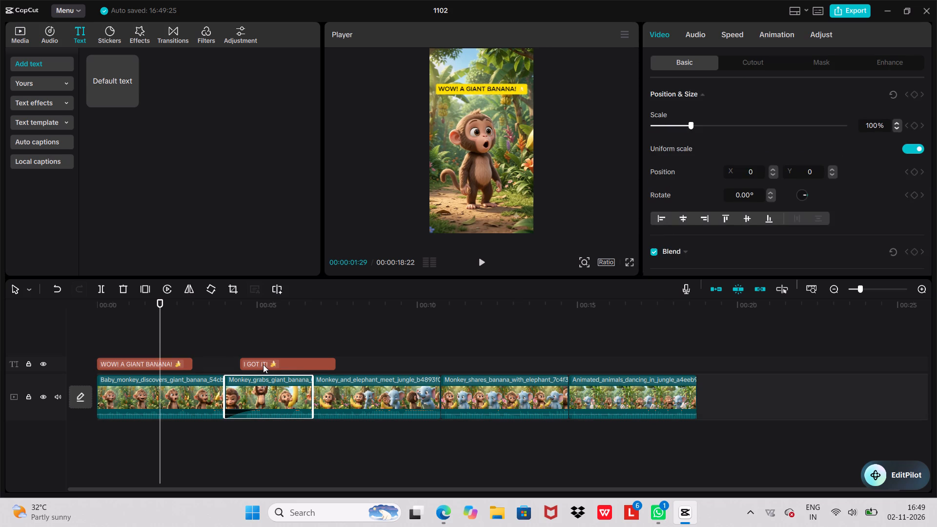
left_click(263, 365)
double_click(263, 365)
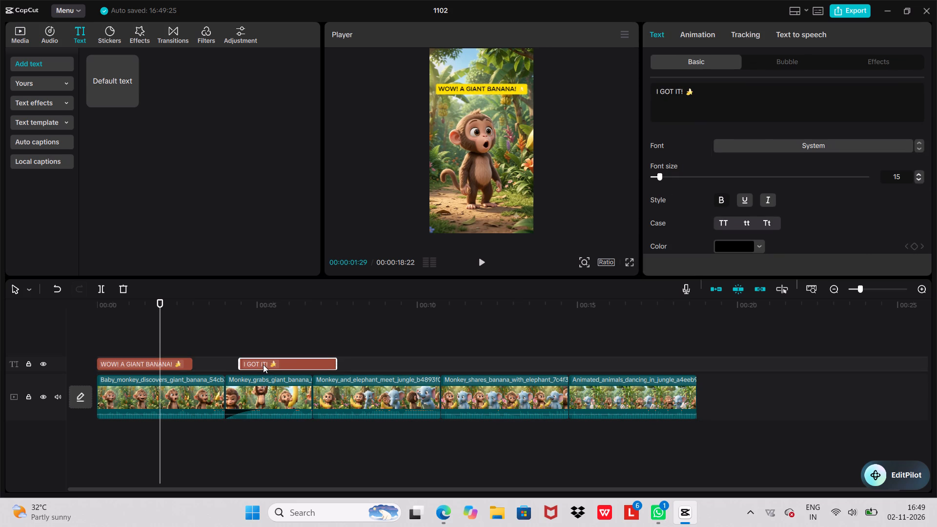
left_click(480, 262)
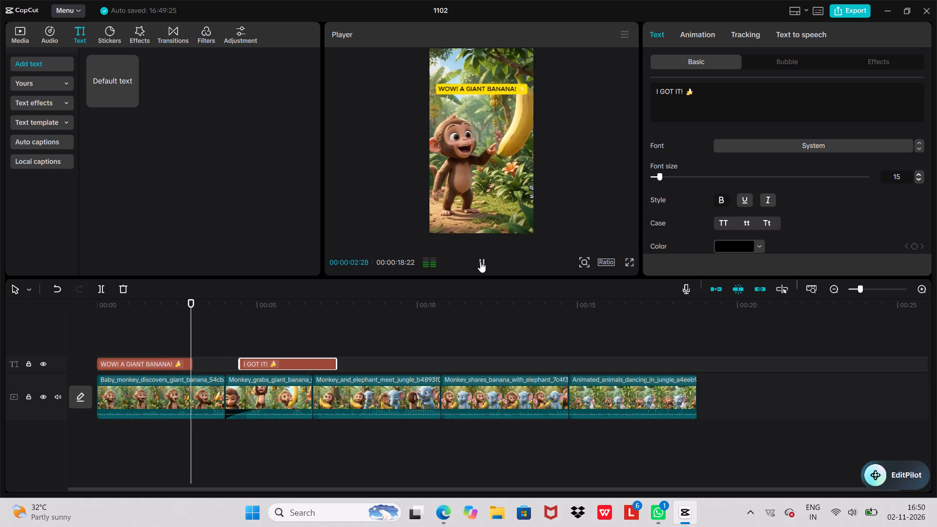
left_click(480, 262)
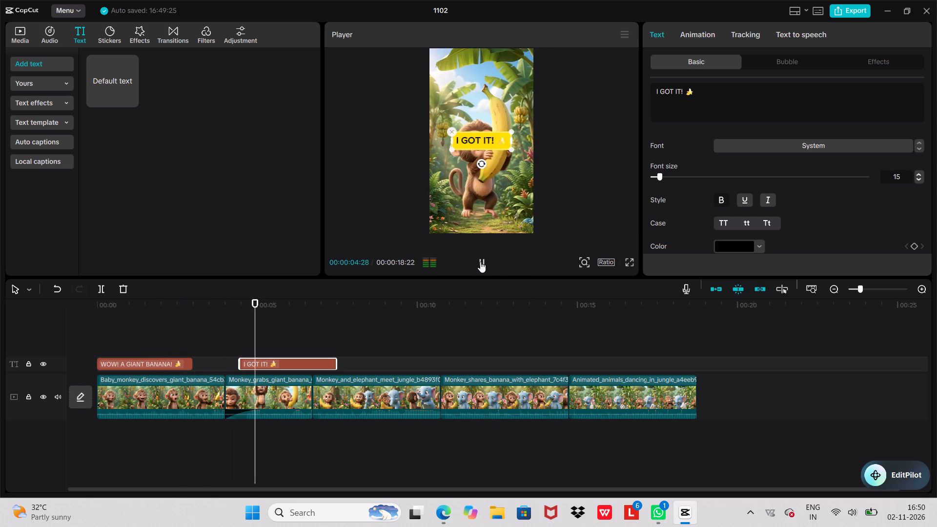
double_click(479, 141)
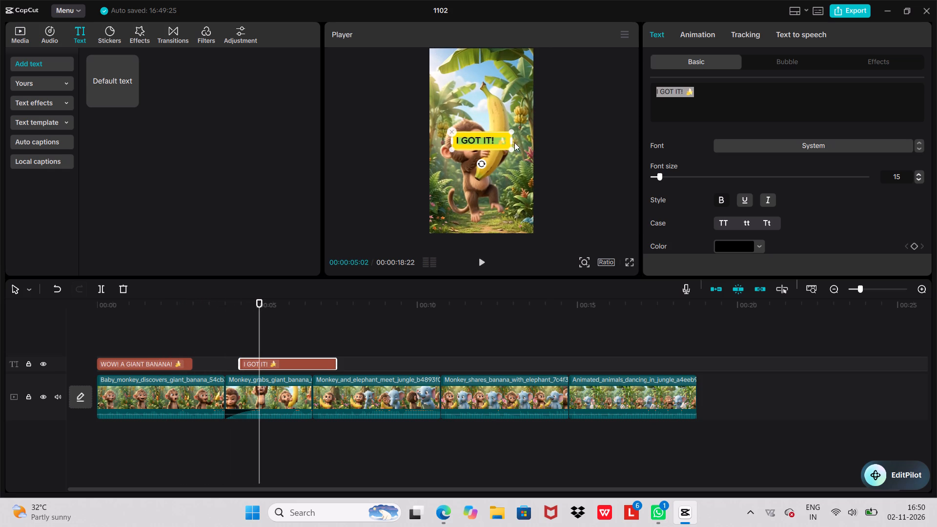
left_click(920, 178)
double_click(920, 178)
left_click(470, 146)
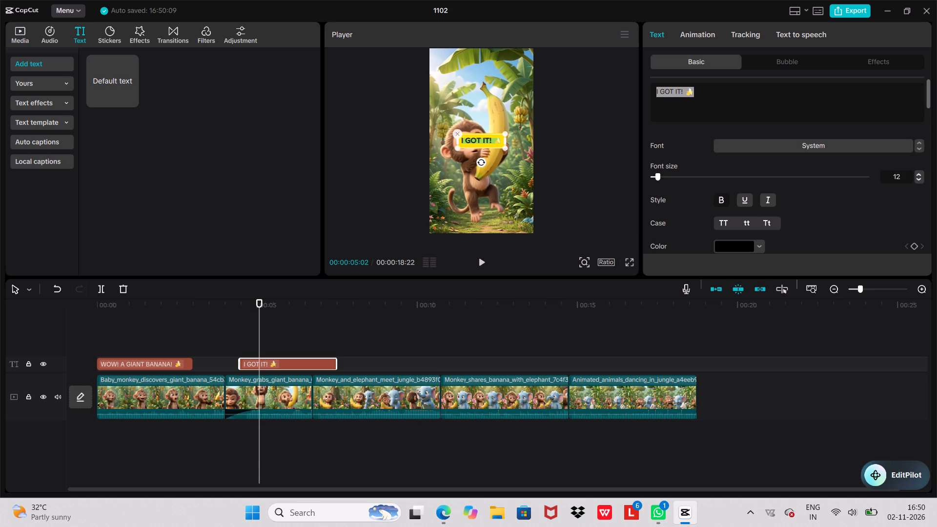
left_click(722, 201)
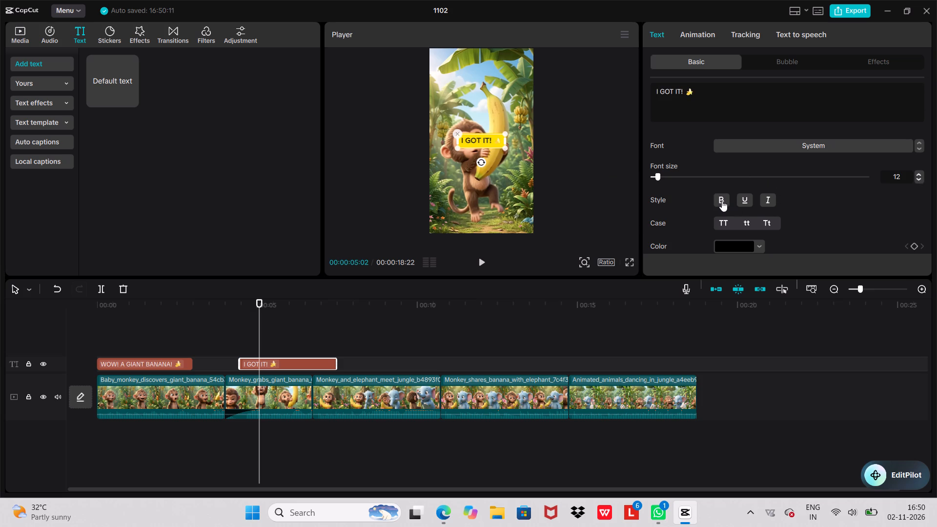
scroll(796, 196, "down", 3)
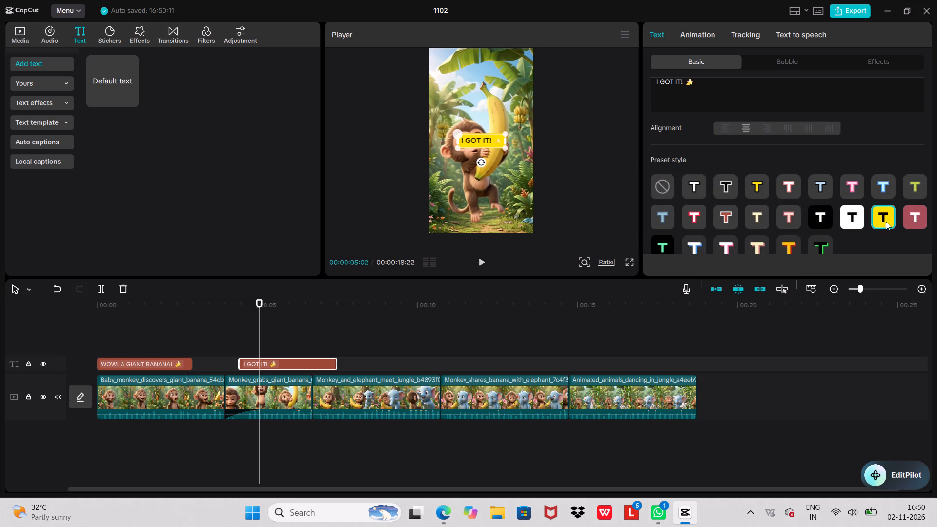
left_click(885, 221)
Move the "I GOT IT! 🍌" caption to the upper left of the video frame, beside the banana's tip, and shrink it slightly.
left_click(261, 298)
left_click(260, 300)
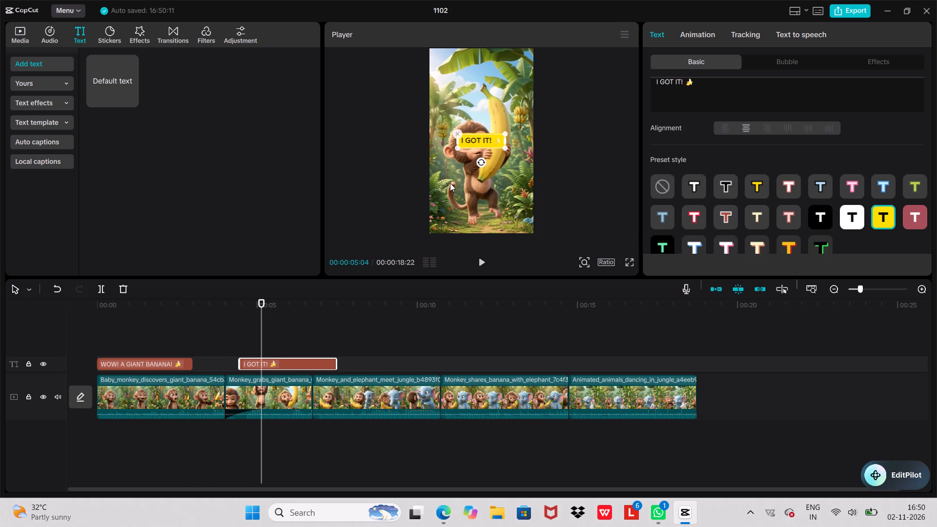
left_click_drag(482, 135, 483, 87)
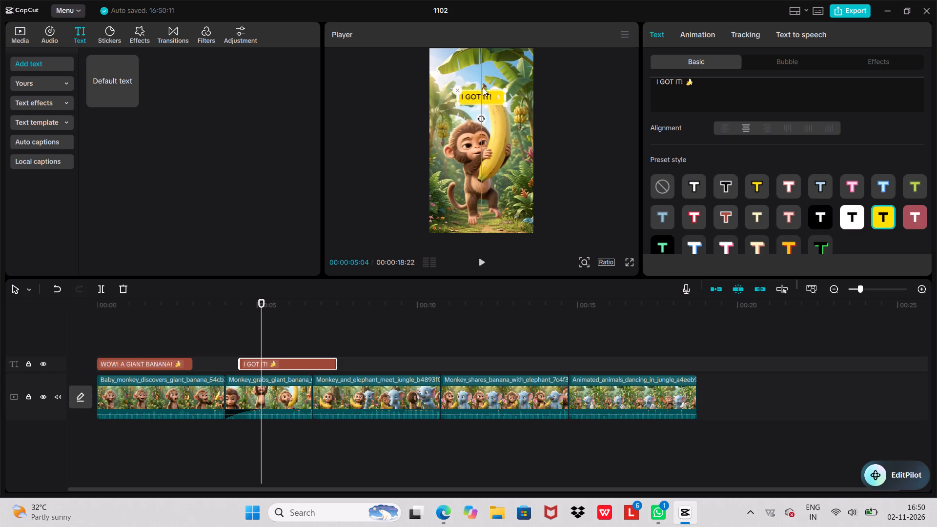
left_click_drag(483, 87, 458, 81)
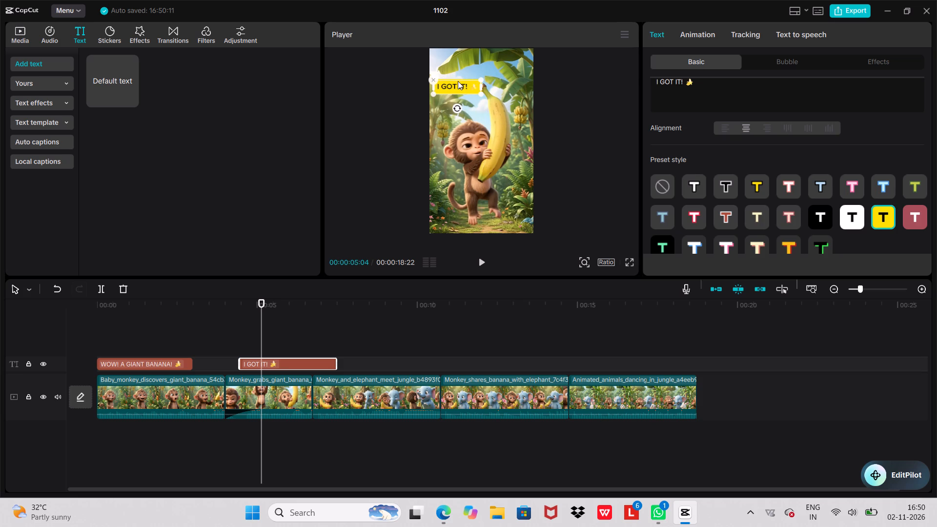
left_click_drag(458, 81, 459, 81)
left_click_drag(480, 96, 475, 95)
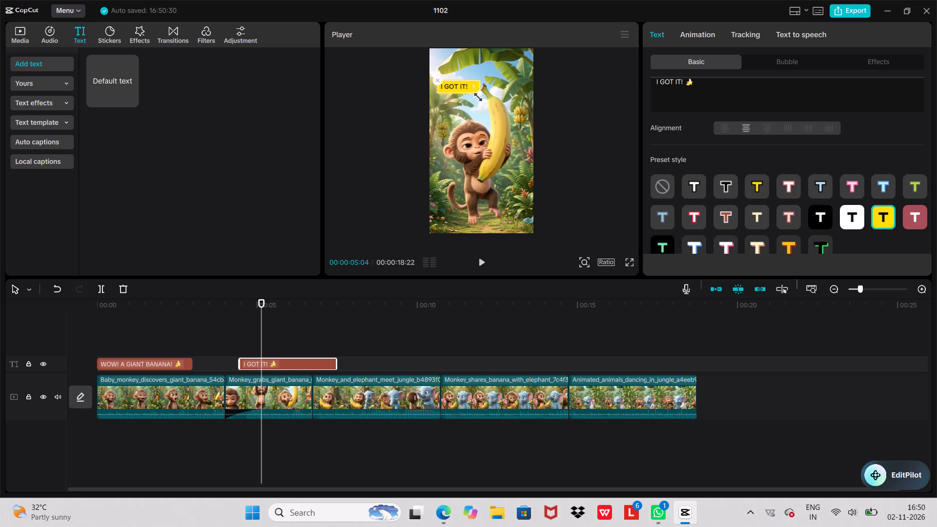
left_click_drag(475, 95, 474, 95)
left_click(578, 133)
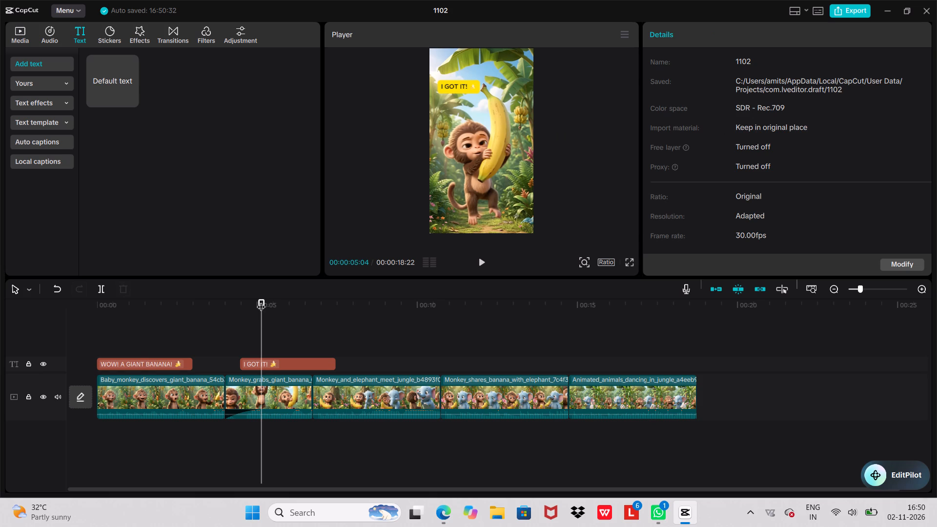
Replay the opening scenes and shift the "WOW! A GIANT BANANA! 🍌" caption within the first clip to start at about 0.8 seconds.
left_click_drag(261, 301, 94, 305)
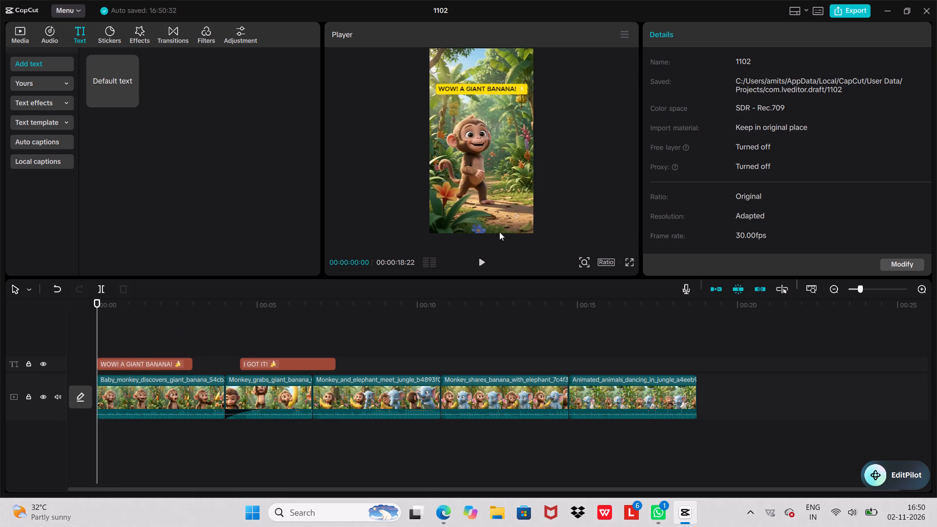
left_click(483, 261)
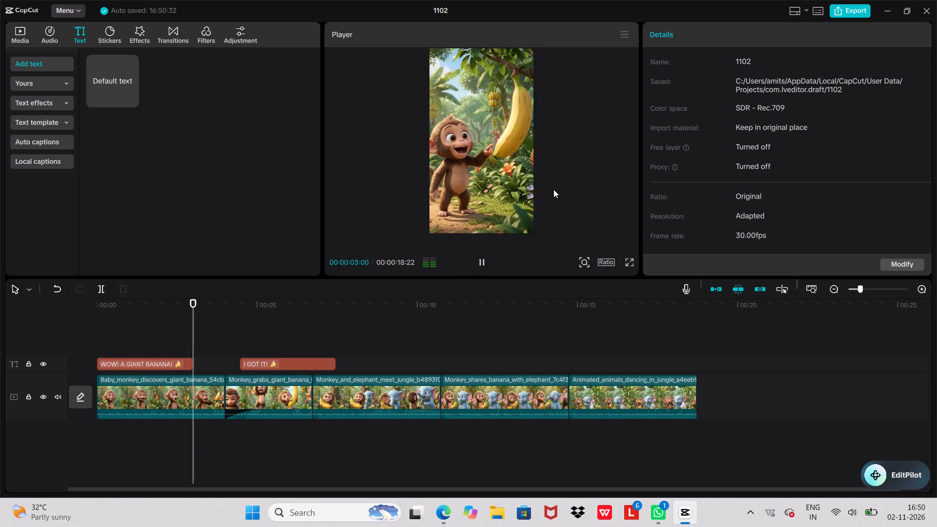
left_click(95, 400)
left_click(102, 397)
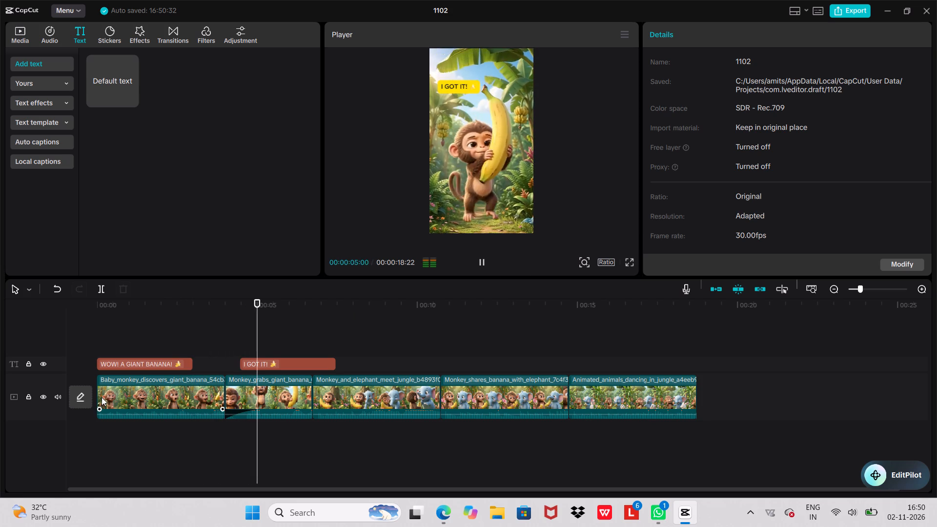
left_click_drag(282, 300, 274, 301)
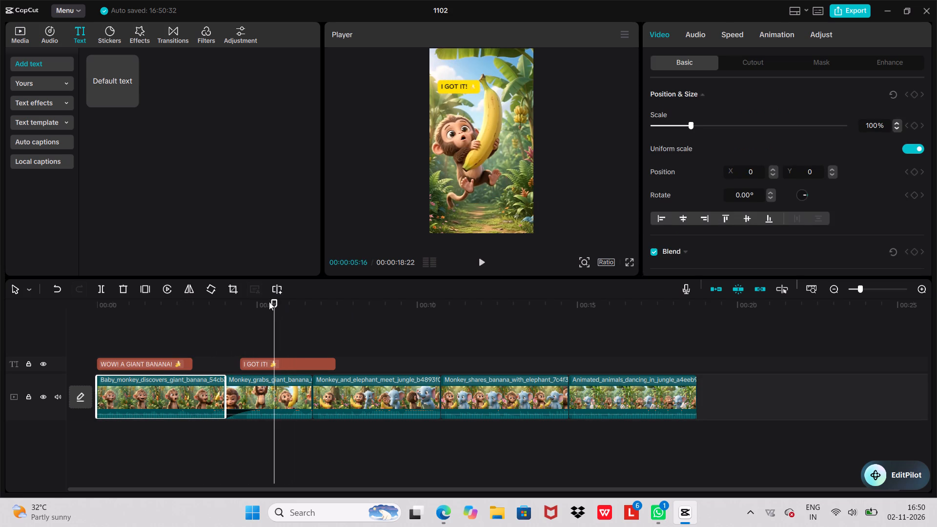
left_click_drag(274, 302, 94, 302)
left_click(472, 86)
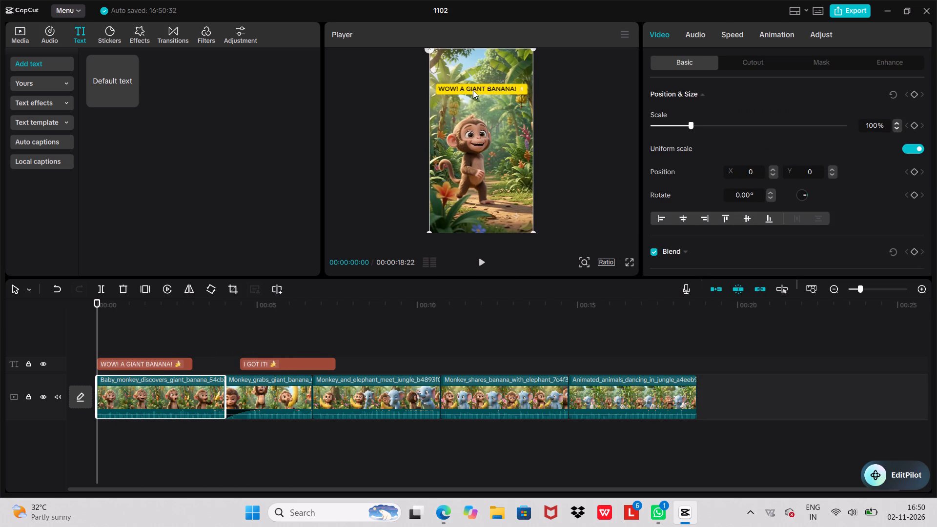
left_click(473, 91)
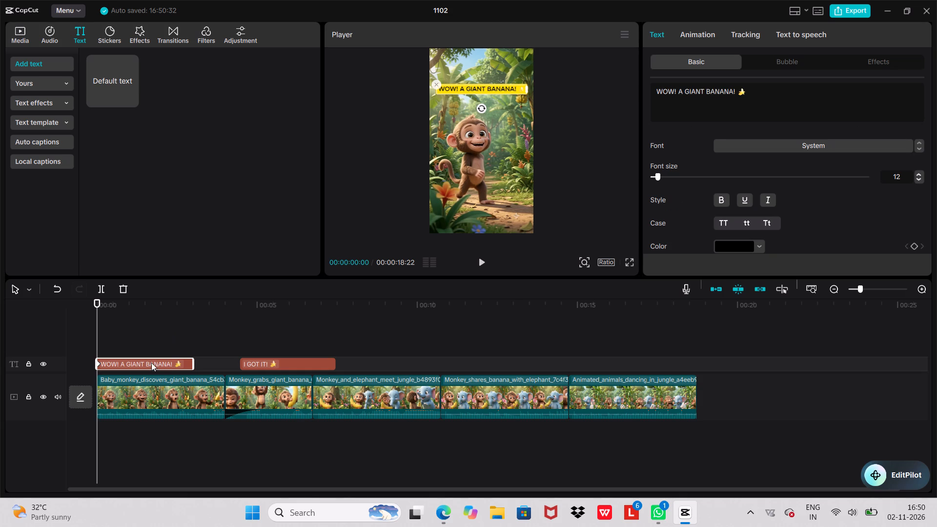
left_click_drag(151, 363, 181, 363)
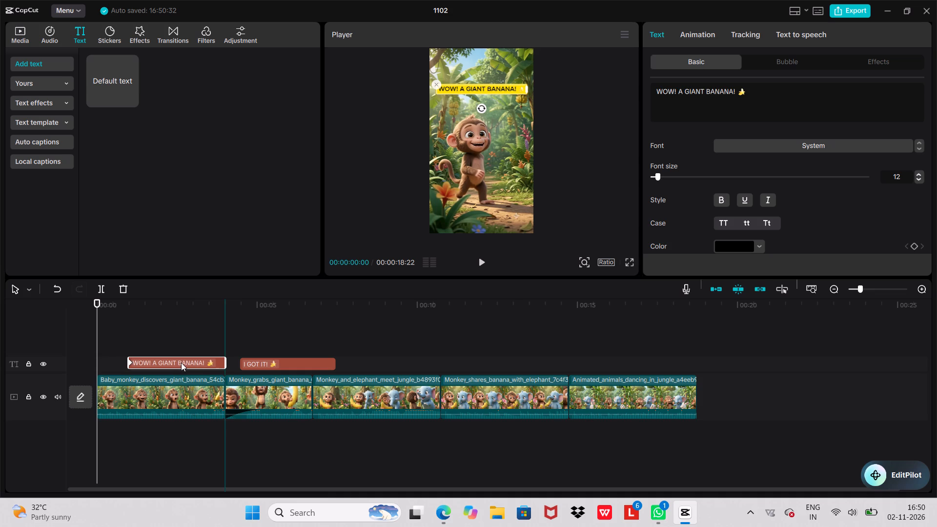
left_click_drag(181, 363, 178, 363)
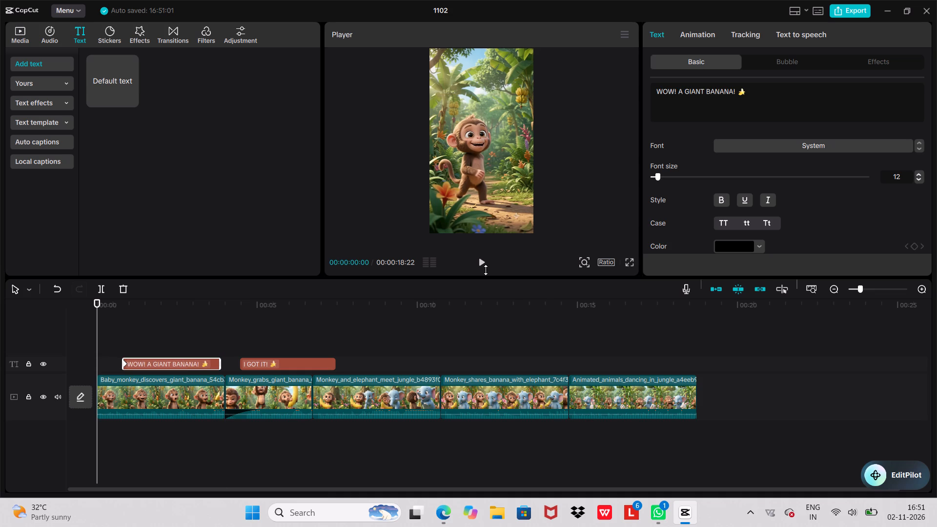
Check the caption's timing, shorten the end of "WOW! A GIANT BANANA! 🍌" slightly and shift it to end flush with the first clip.
left_click(481, 262)
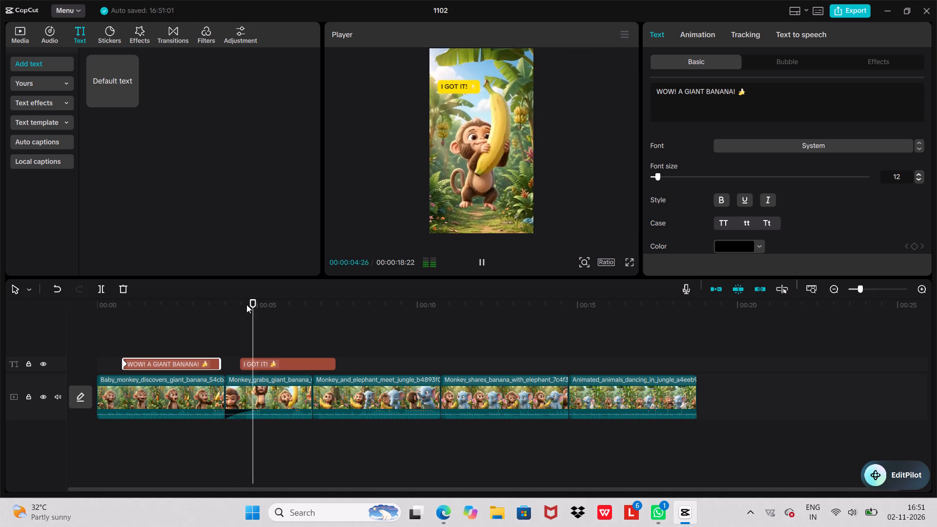
left_click_drag(283, 304, 116, 303)
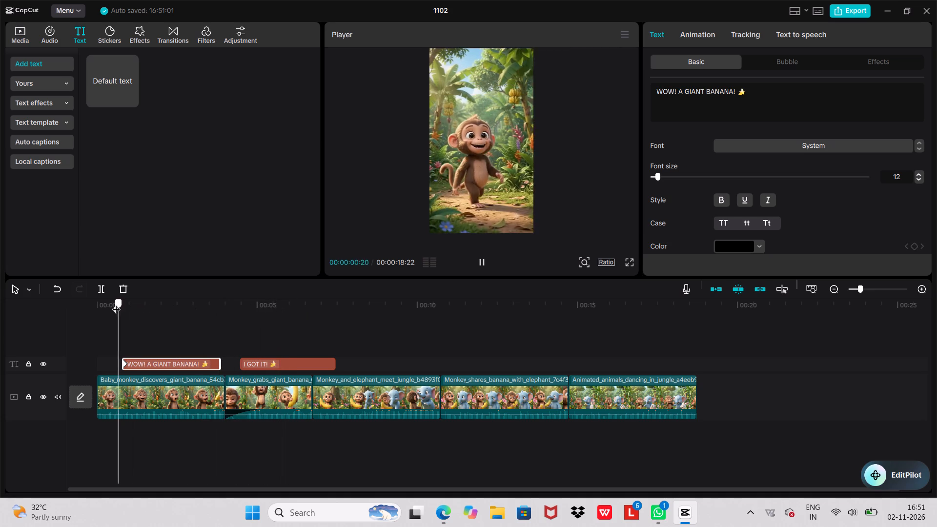
left_click_drag(116, 303, 97, 303)
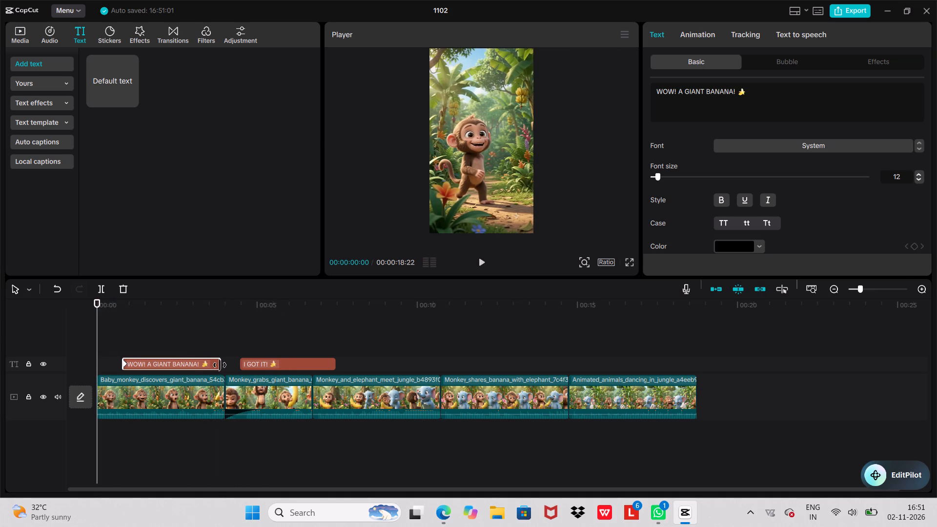
scroll(220, 365, "down", 1)
left_click_drag(220, 365, 210, 365)
left_click_drag(175, 360, 185, 360)
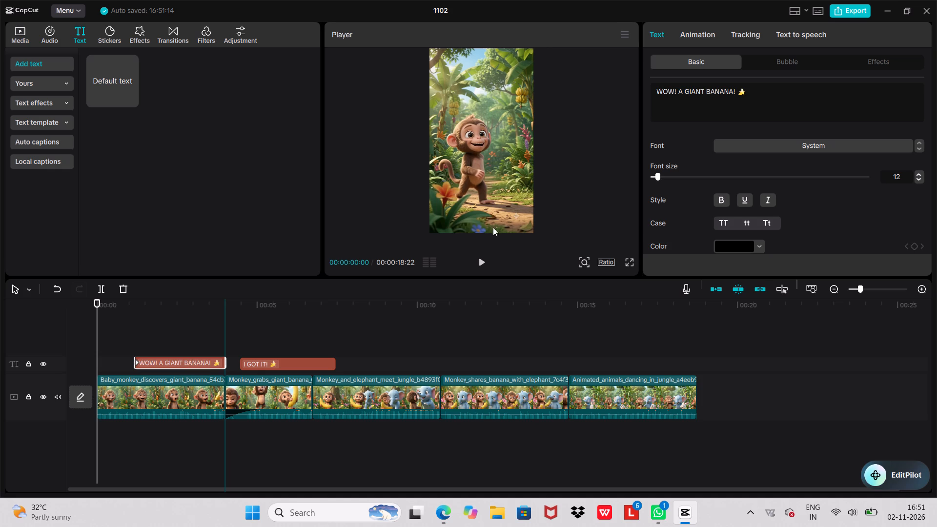
Trim the start of the "WOW! A GIANT BANANA! 🍌" caption to about 1.8 seconds, replaying the first scene to check its timing.
left_click(480, 262)
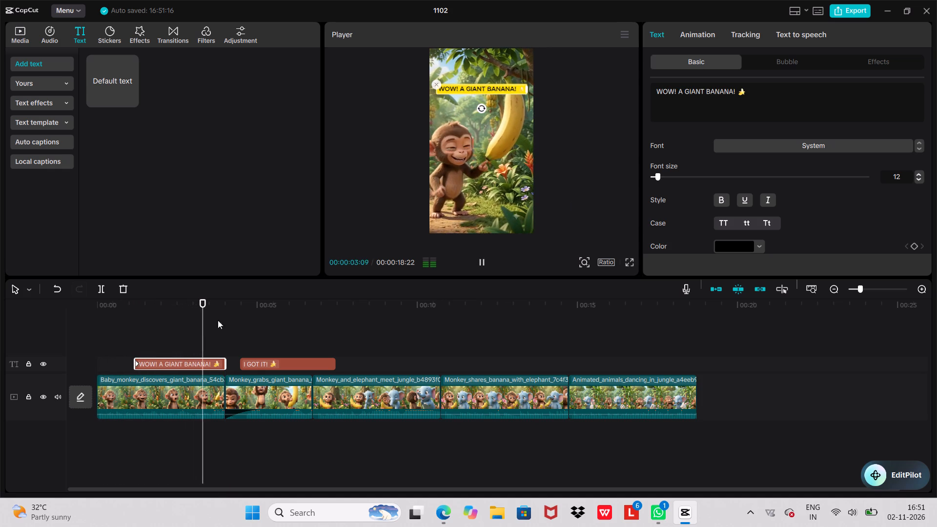
left_click(209, 305)
left_click_drag(206, 300, 100, 305)
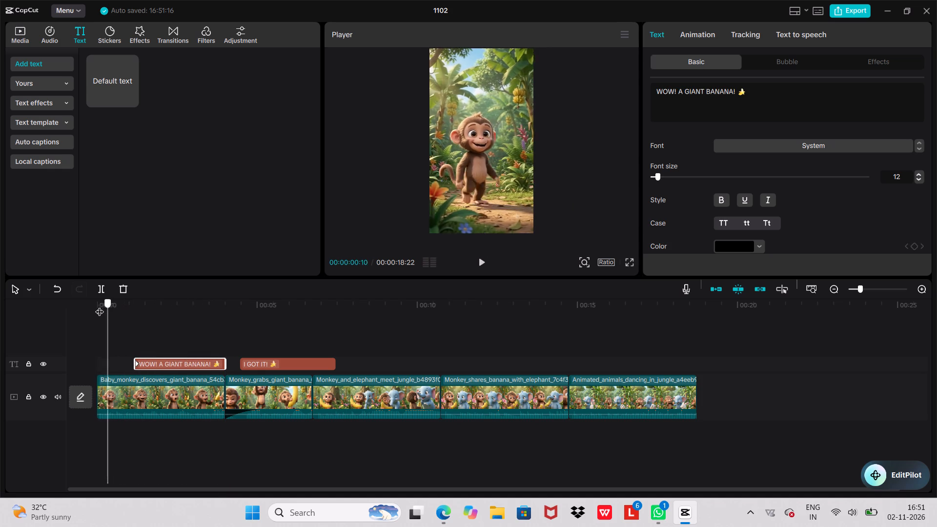
left_click_drag(100, 305, 88, 306)
left_click_drag(134, 361, 142, 361)
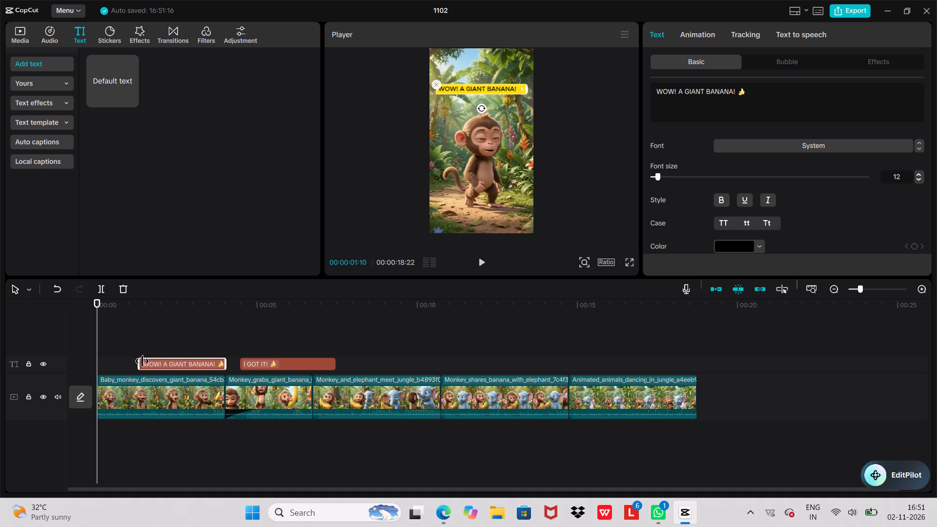
left_click_drag(142, 361, 146, 361)
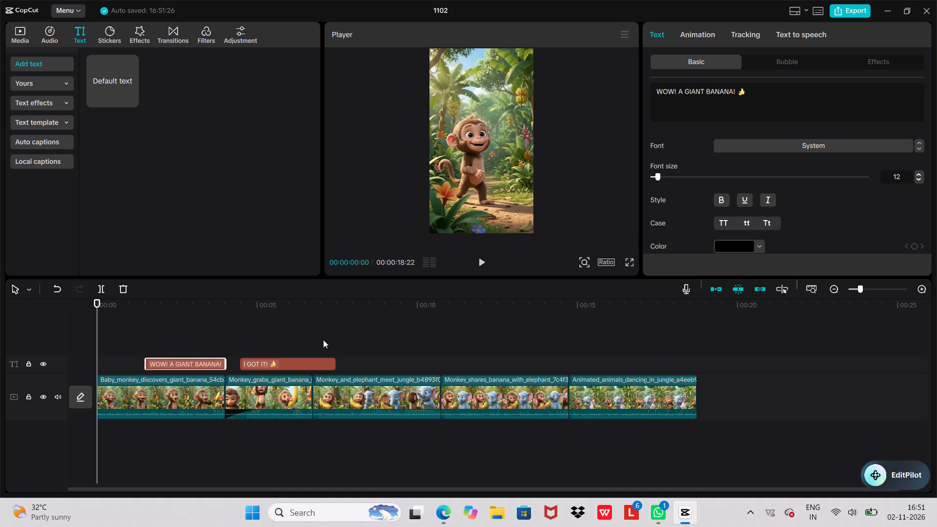
left_click(485, 263)
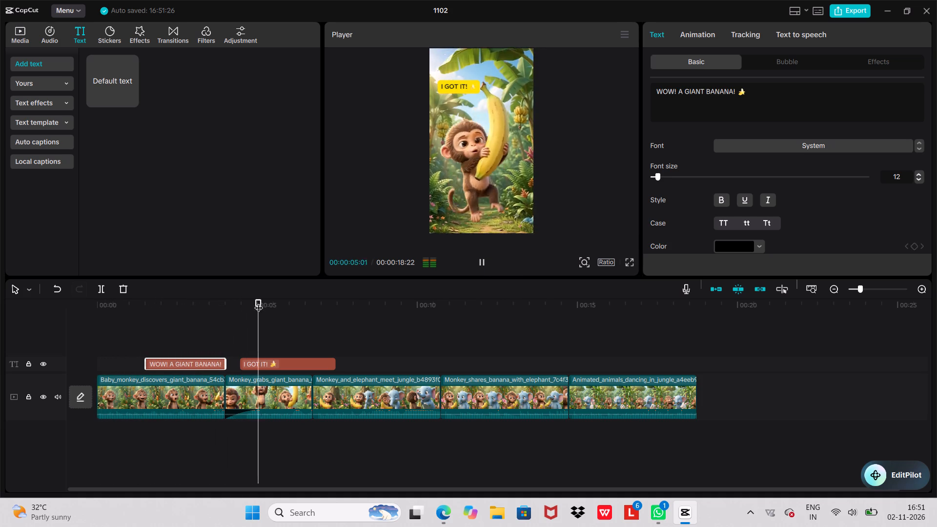
left_click_drag(259, 302, 87, 309)
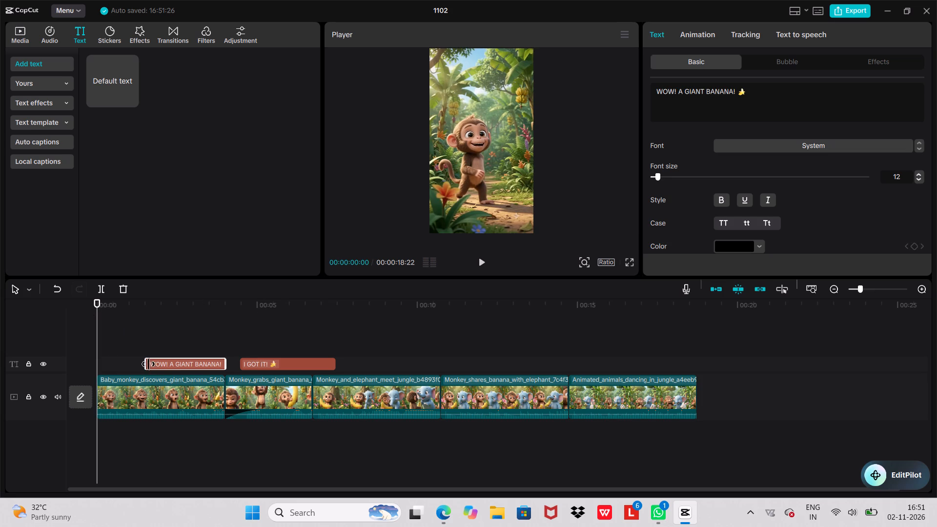
left_click_drag(145, 364, 158, 364)
left_click(480, 261)
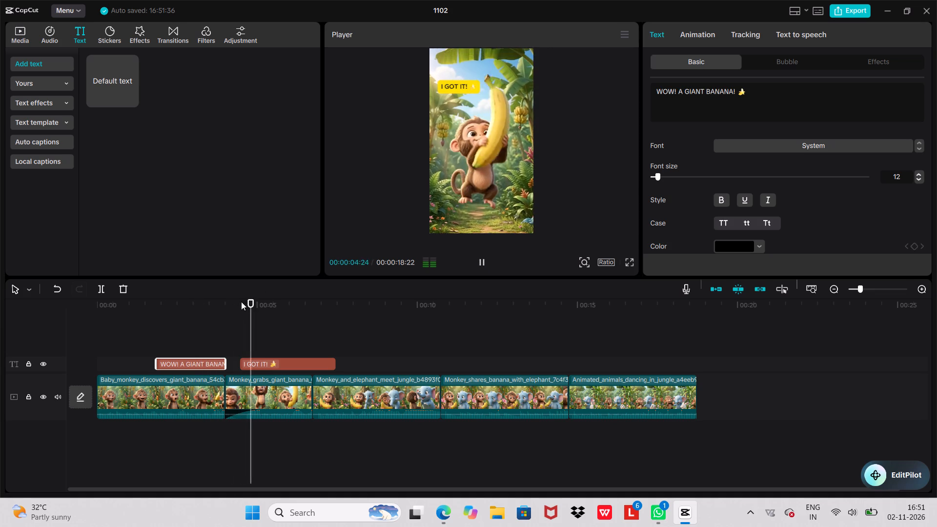
Trim the start of the "WOW! A GIANT BANANA! 🍌" caption to about 2.1 seconds and replay the opening scenes.
left_click_drag(272, 300, 122, 308)
left_click_drag(158, 361, 166, 362)
left_click(483, 260)
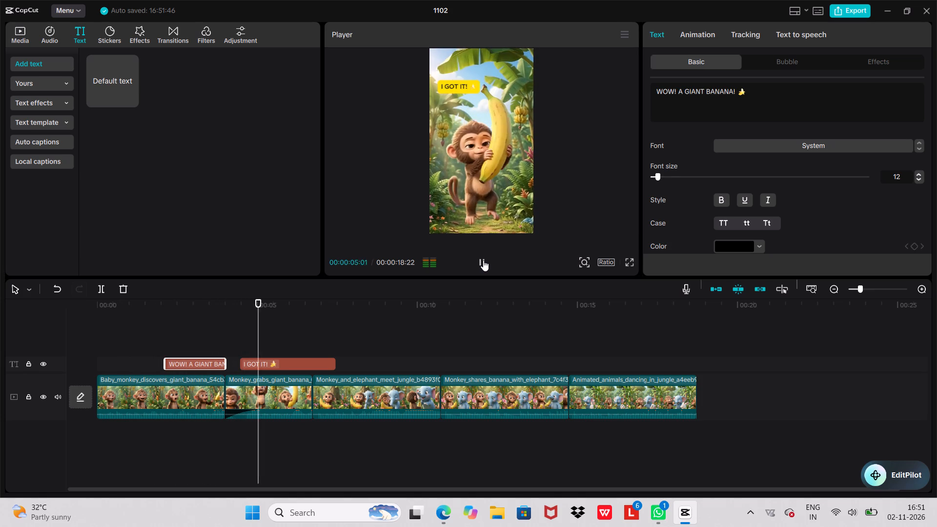
left_click(483, 260)
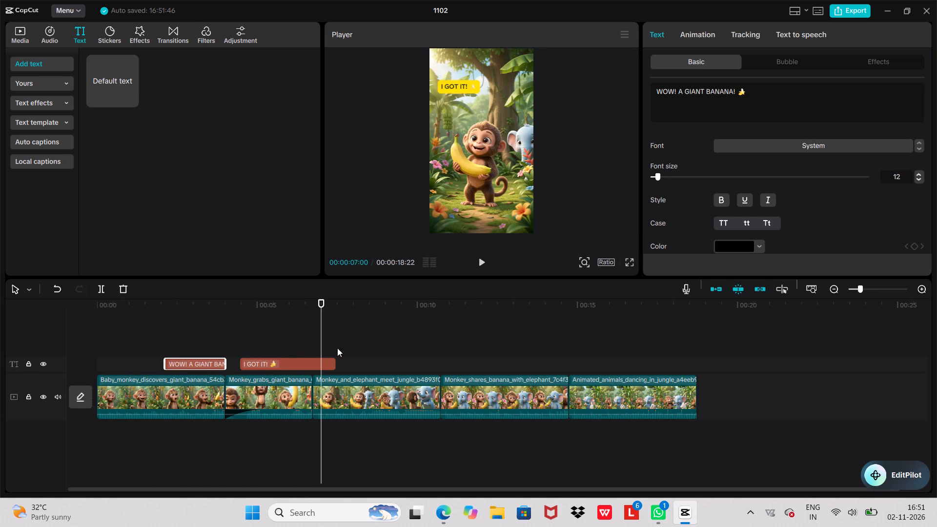
left_click(304, 362)
left_click_drag(333, 363, 309, 363)
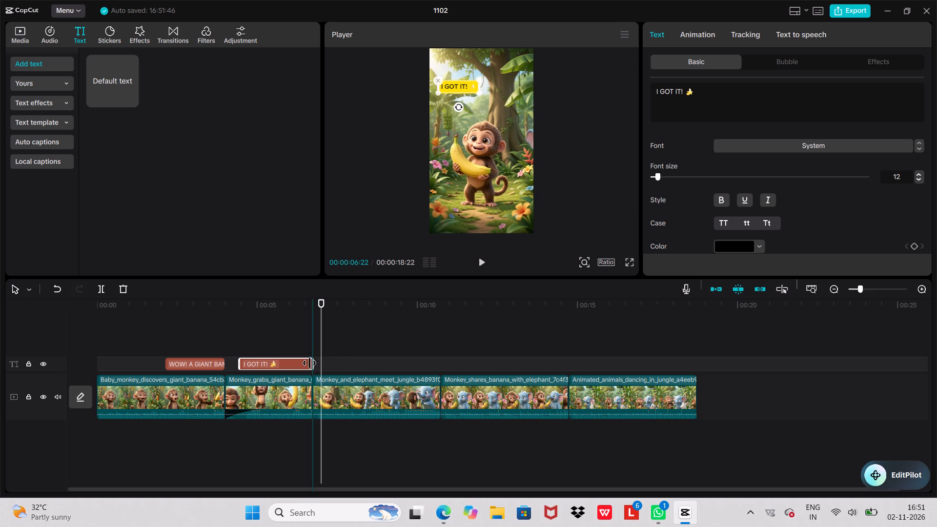
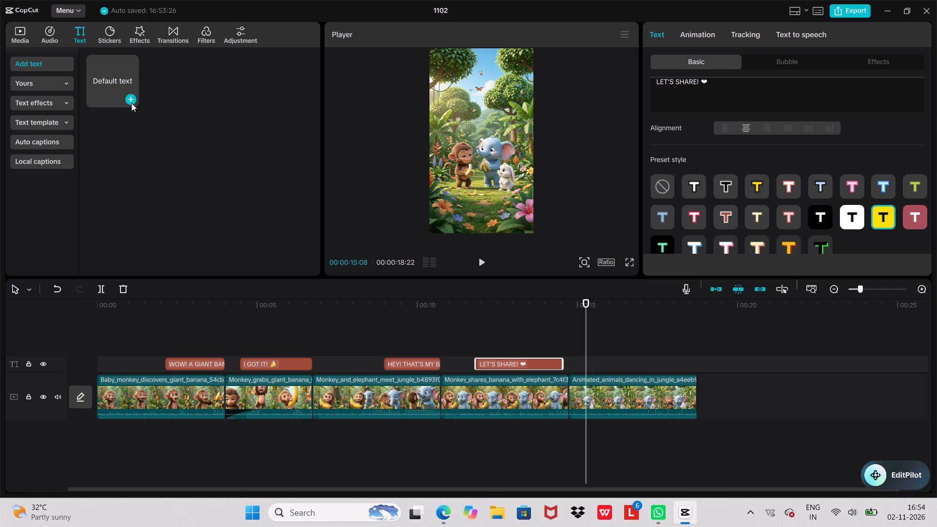
left_click(131, 103)
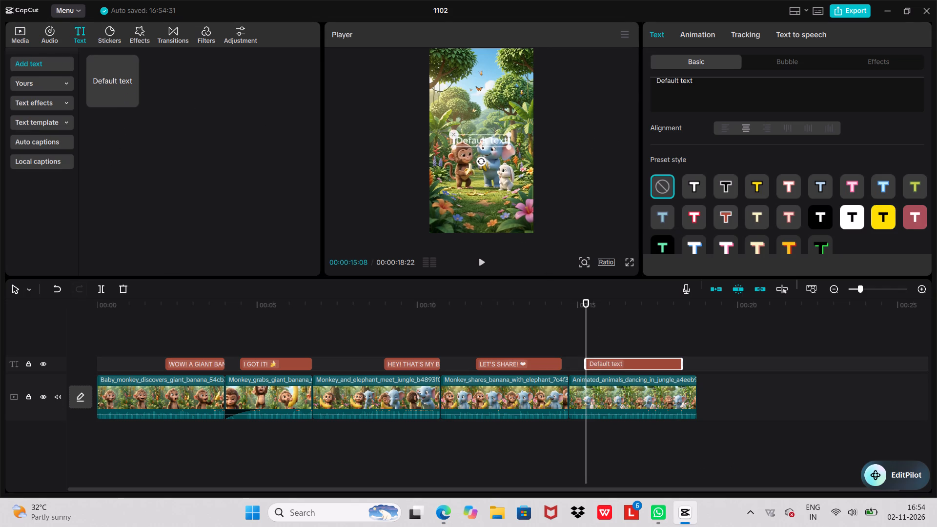
left_click_drag(744, 85, 634, 85)
scroll(714, 100, "up", 4)
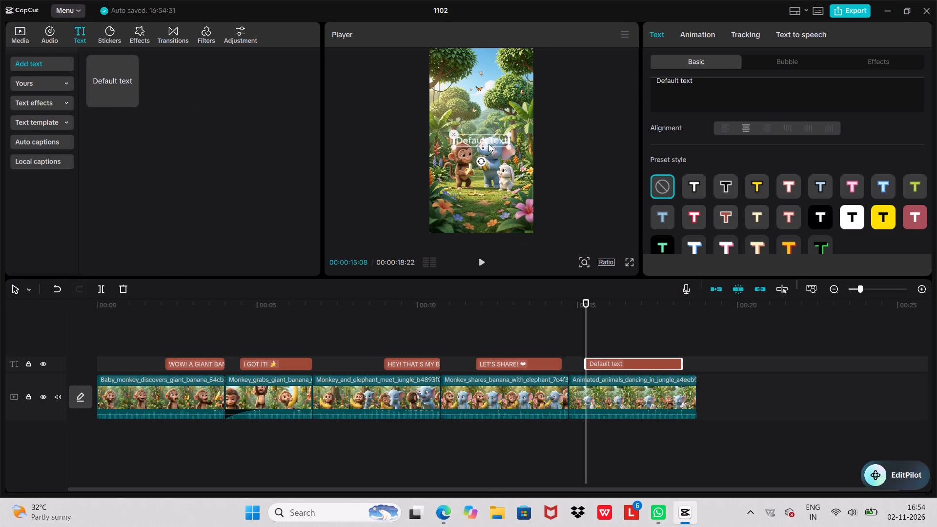
double_click(488, 143)
scroll(730, 114, "up", 3)
key("ctrl+v")
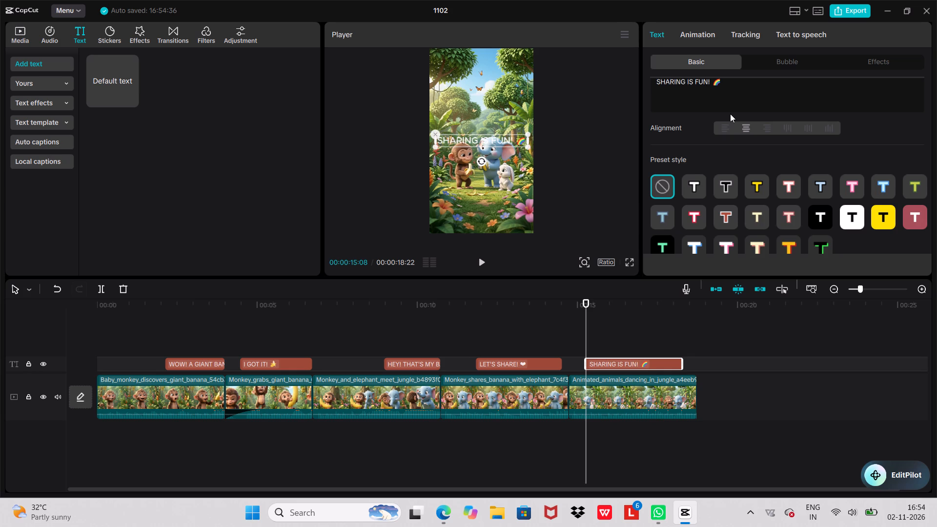
Style the "SHARING IS FUN! 🌈" caption with the black-on-yellow preset, font size 12, bold and uppercase.
left_click(885, 219)
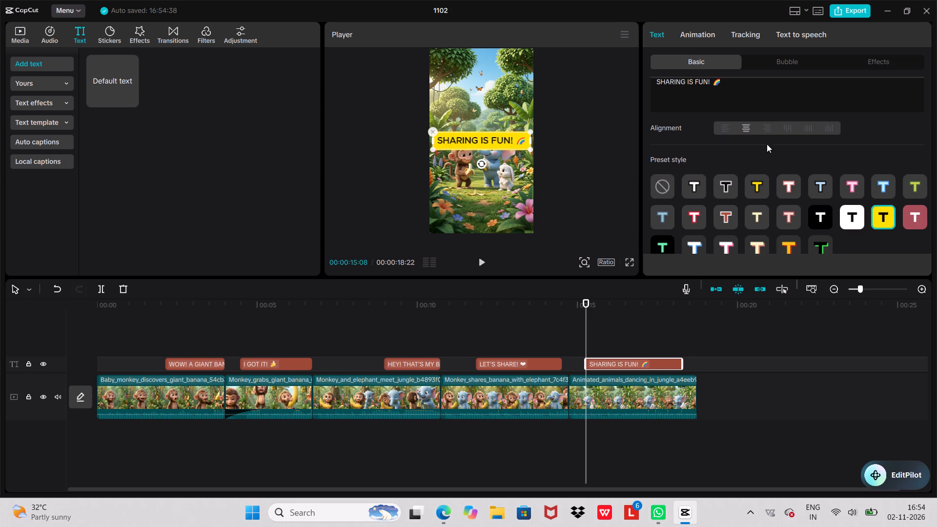
scroll(861, 152, "up", 4)
triple_click(917, 178)
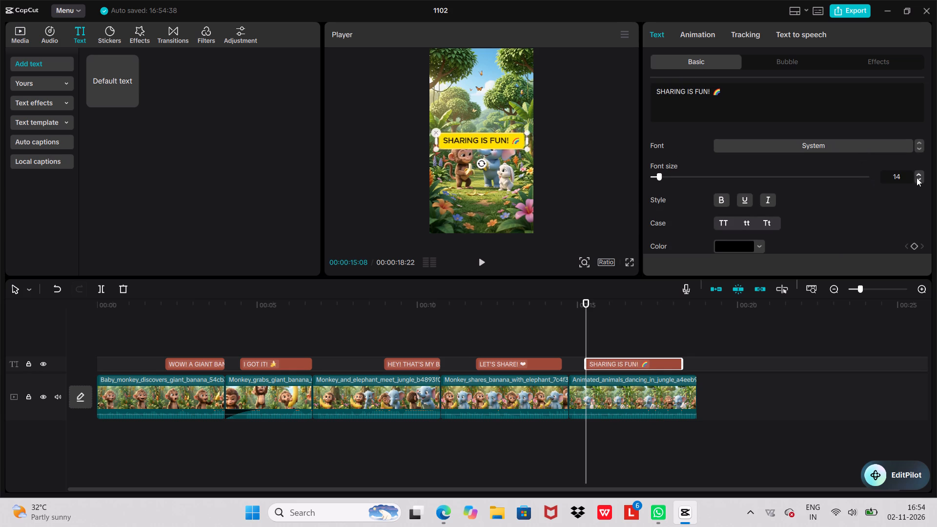
left_click(720, 199)
left_click(724, 224)
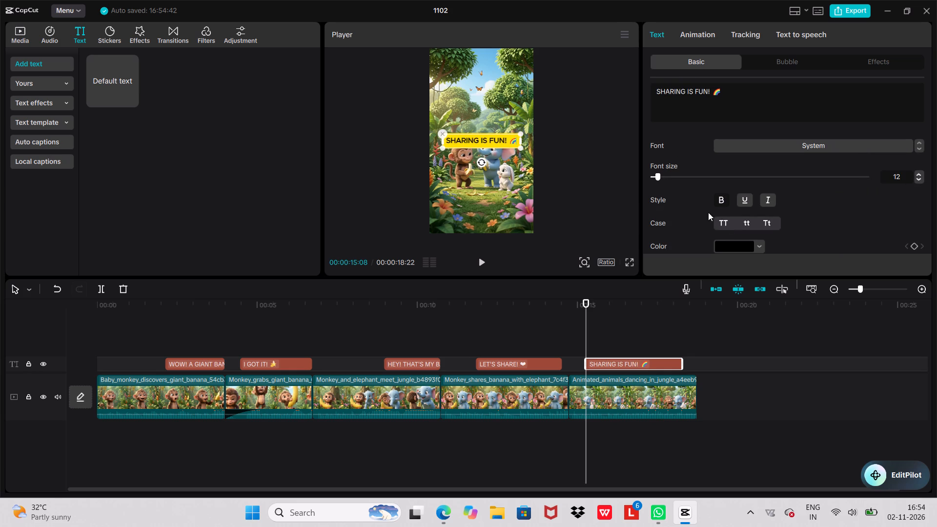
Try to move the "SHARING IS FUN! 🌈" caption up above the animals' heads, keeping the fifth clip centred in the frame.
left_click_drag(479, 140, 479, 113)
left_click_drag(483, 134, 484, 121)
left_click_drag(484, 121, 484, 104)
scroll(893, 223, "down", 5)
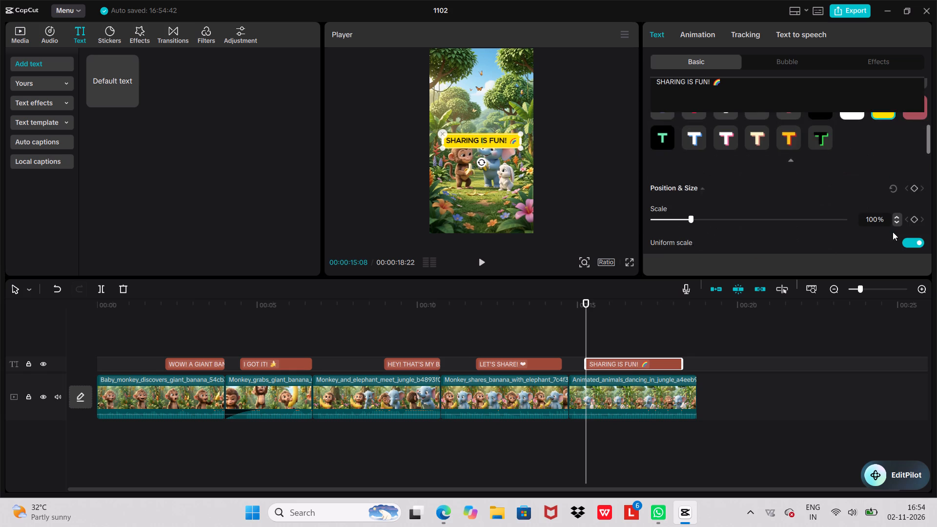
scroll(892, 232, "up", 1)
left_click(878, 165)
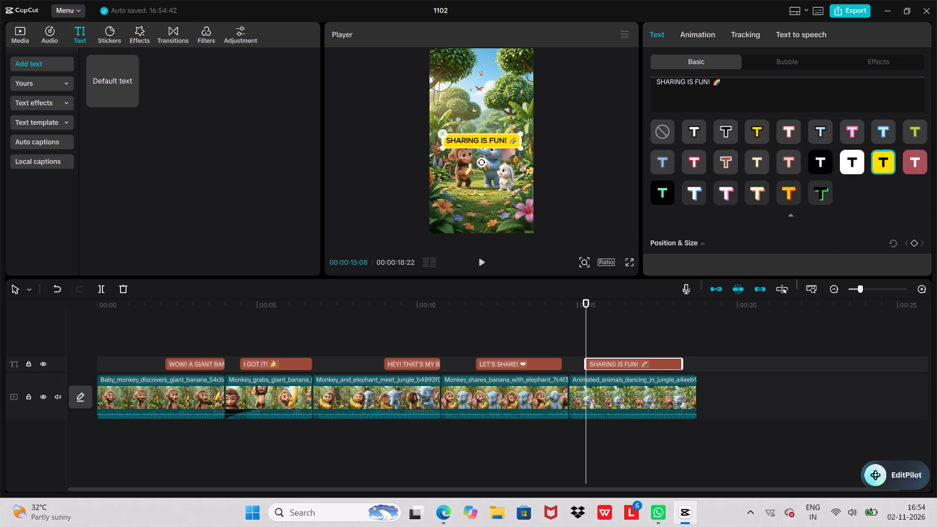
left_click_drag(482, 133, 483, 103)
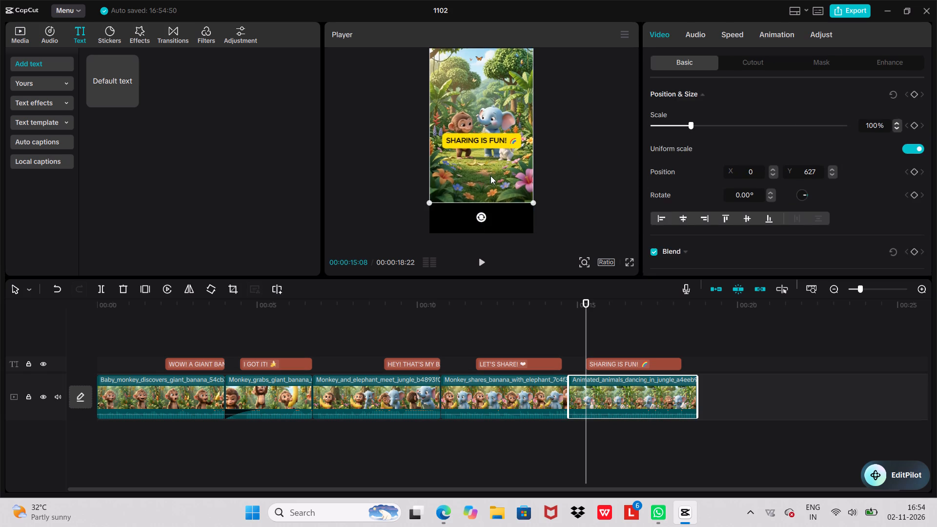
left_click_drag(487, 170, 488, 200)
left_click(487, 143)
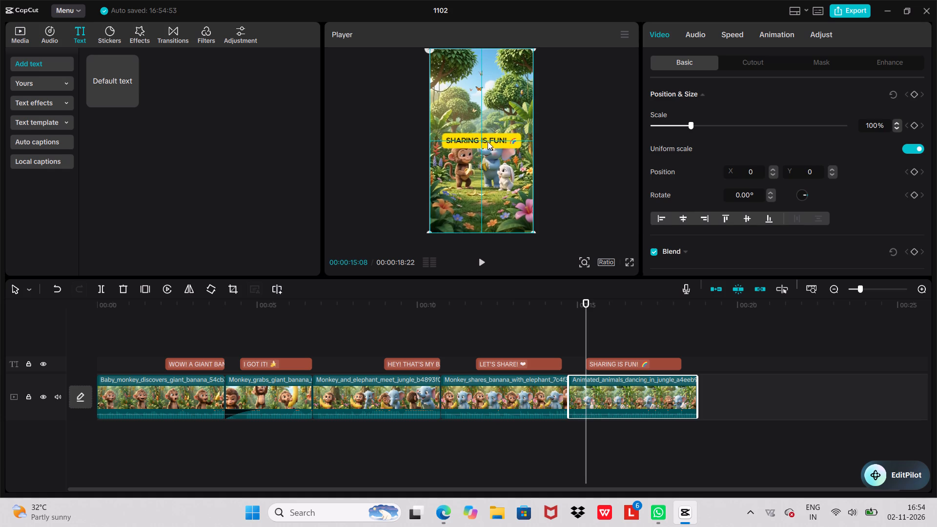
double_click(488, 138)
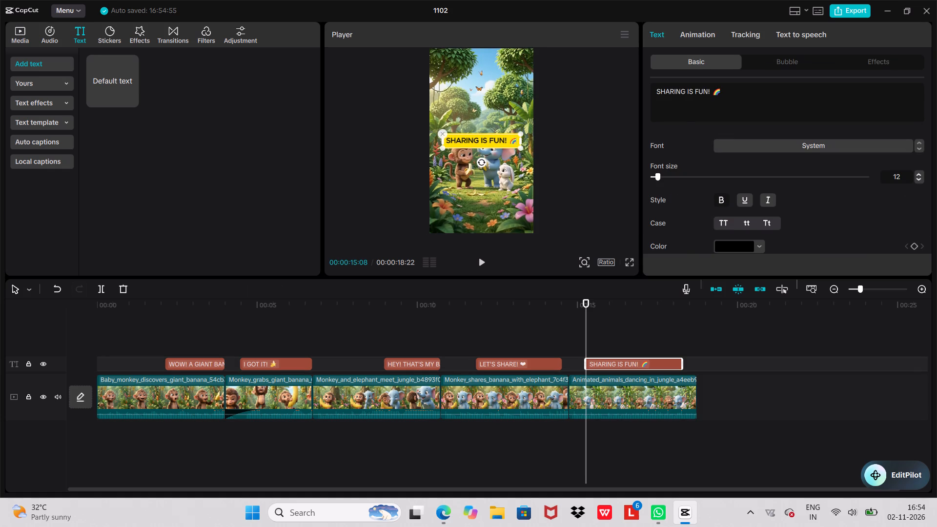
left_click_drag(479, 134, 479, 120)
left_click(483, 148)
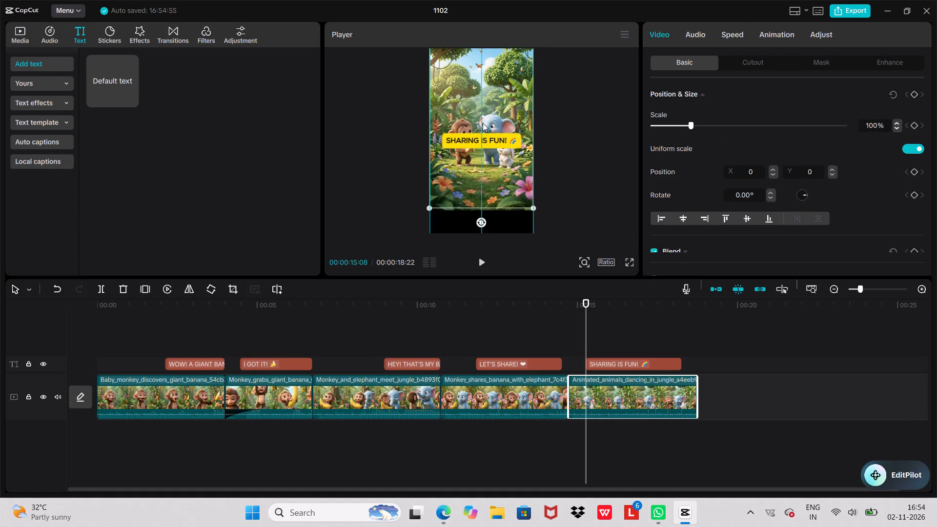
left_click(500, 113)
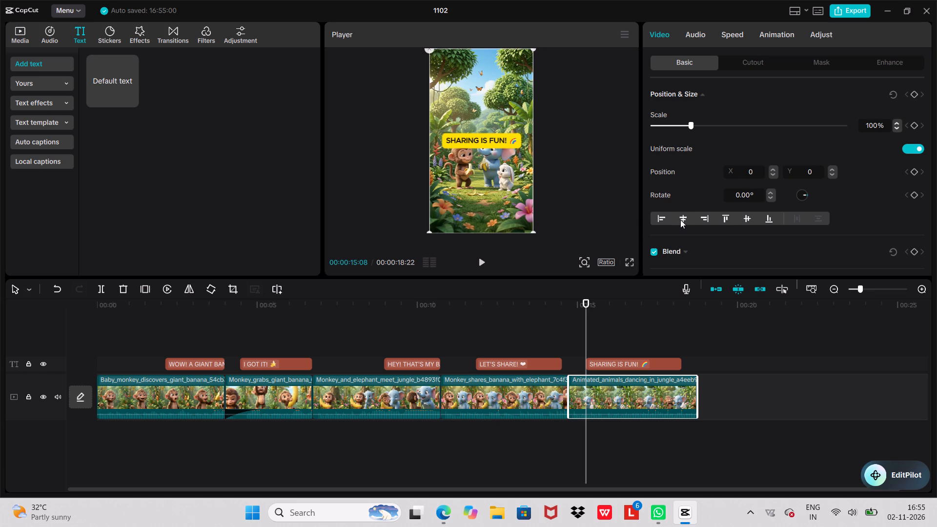
Try underline on the "SHARING IS FUN! 🌈" caption, then turn off both underline and bold.
triple_click(496, 140)
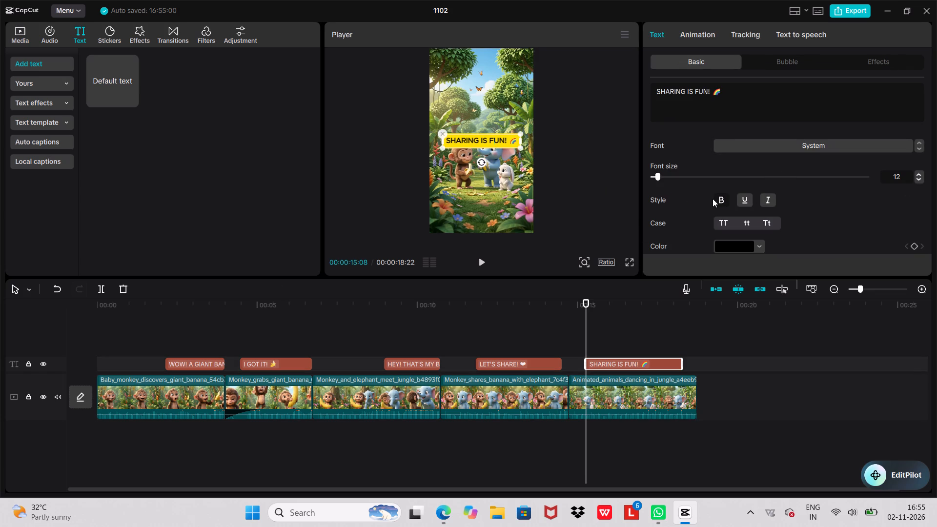
left_click(713, 199)
left_click(742, 201)
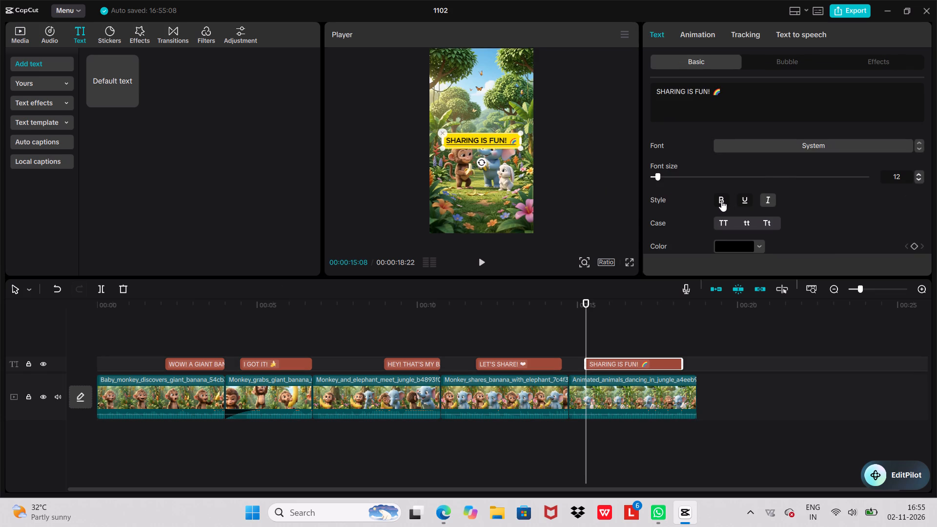
left_click(721, 201)
left_click(721, 201)
left_click(748, 197)
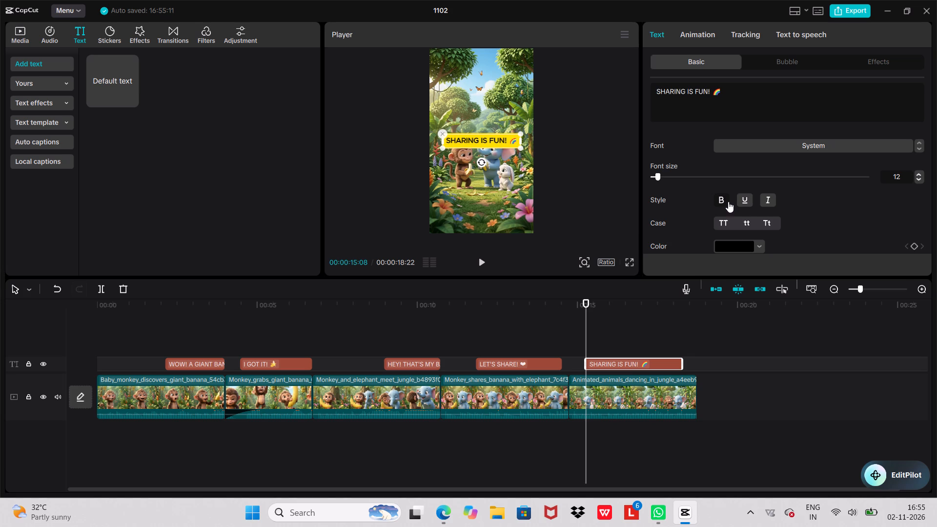
left_click(724, 202)
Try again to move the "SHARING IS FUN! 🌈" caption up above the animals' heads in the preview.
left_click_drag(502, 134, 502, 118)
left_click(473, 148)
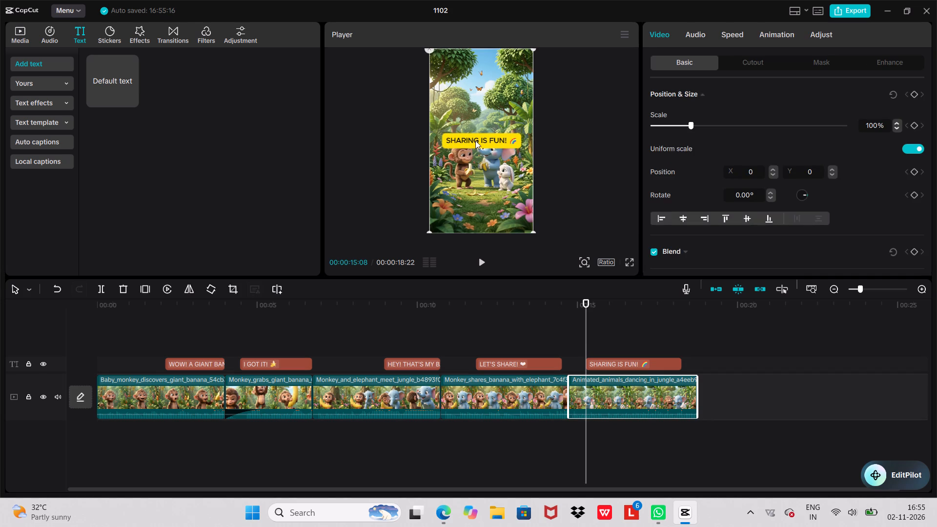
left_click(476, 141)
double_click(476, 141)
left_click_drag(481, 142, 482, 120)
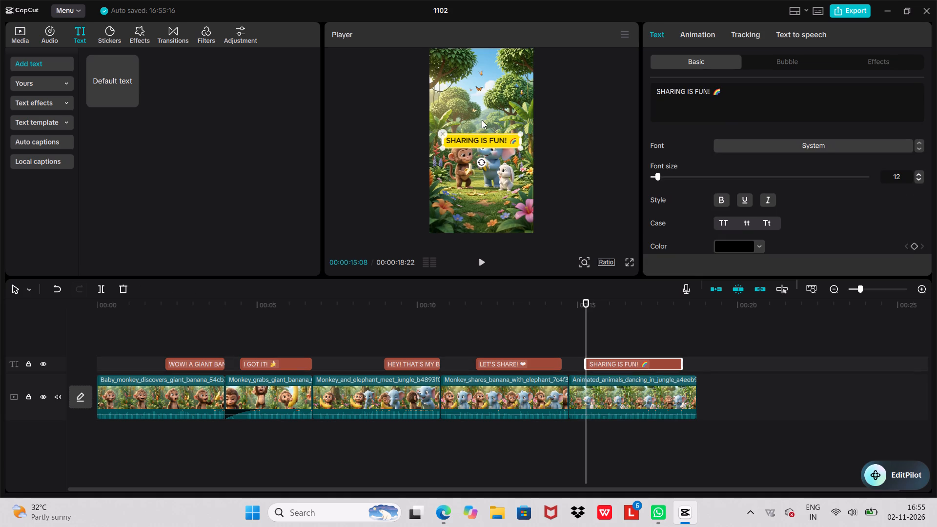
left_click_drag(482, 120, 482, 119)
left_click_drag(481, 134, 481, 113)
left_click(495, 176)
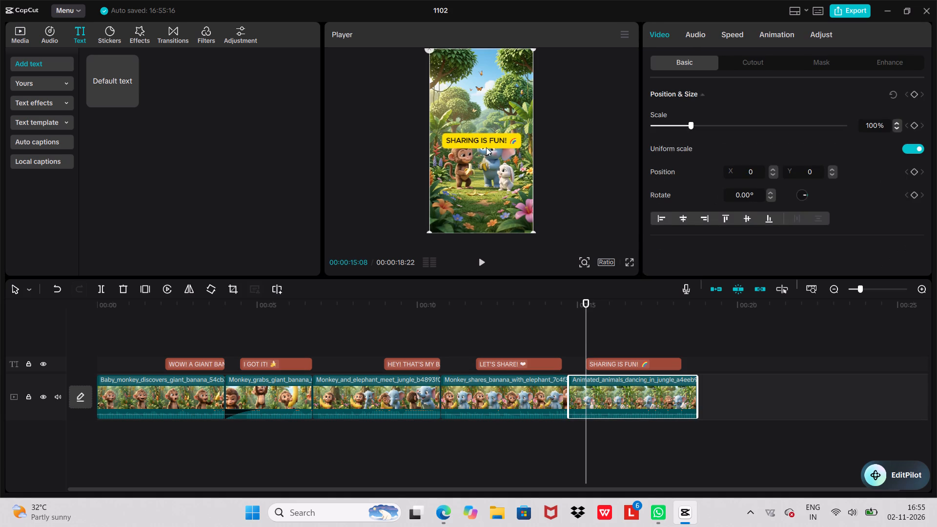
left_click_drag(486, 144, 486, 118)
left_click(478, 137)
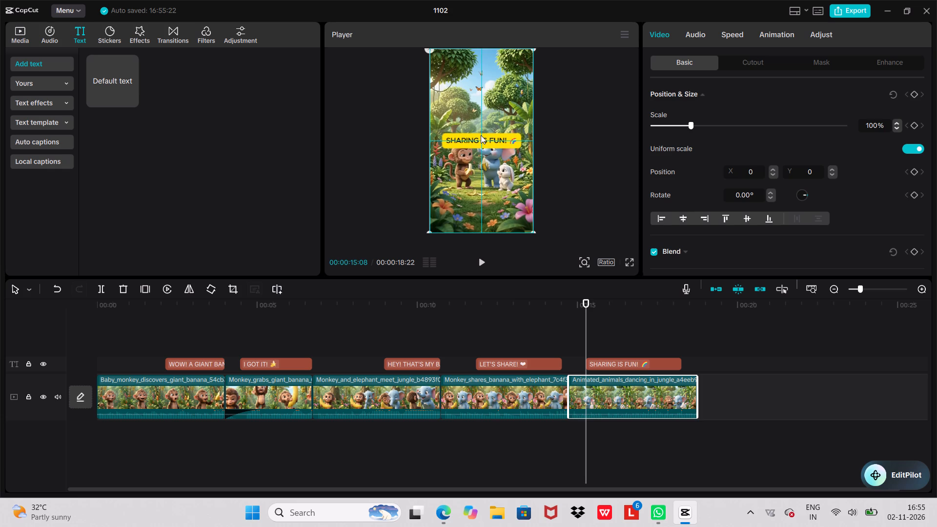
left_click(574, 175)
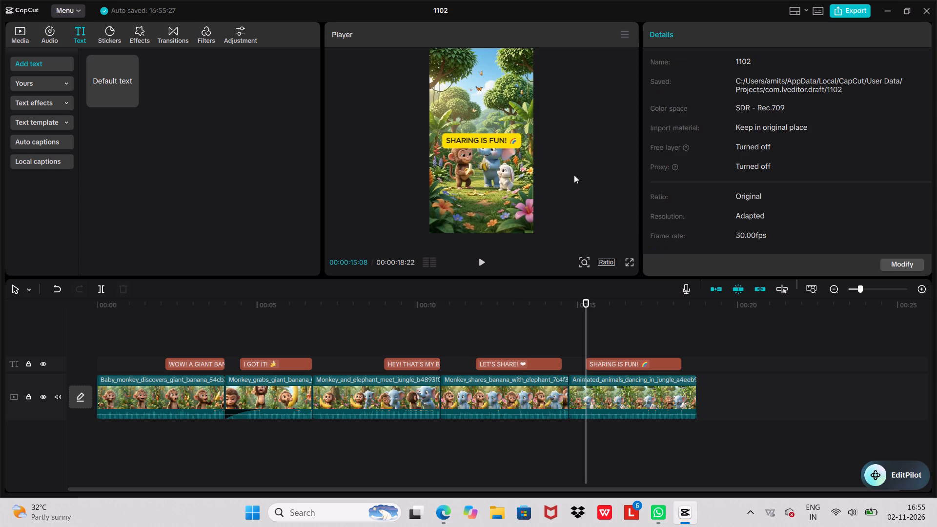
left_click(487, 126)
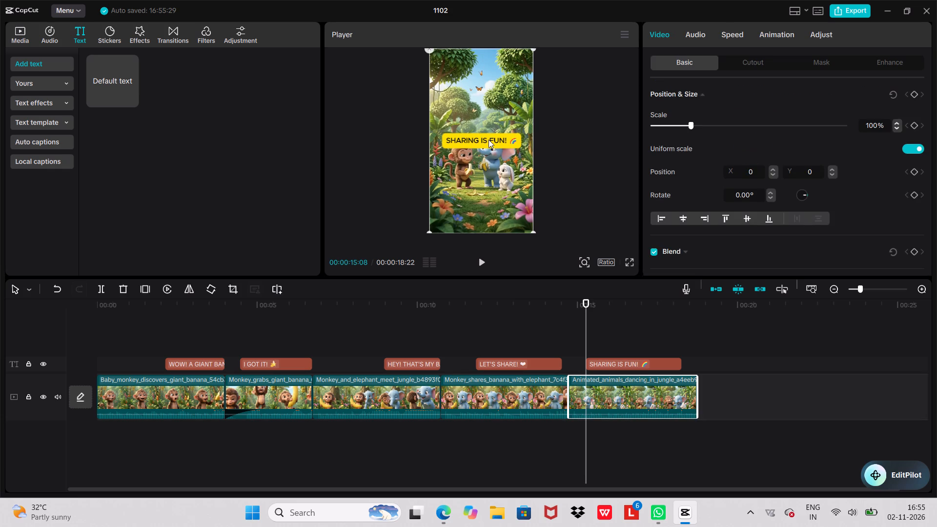
Select the "SHARING IS FUN! 🌈" caption and change its letter case to lowercase.
double_click(489, 140)
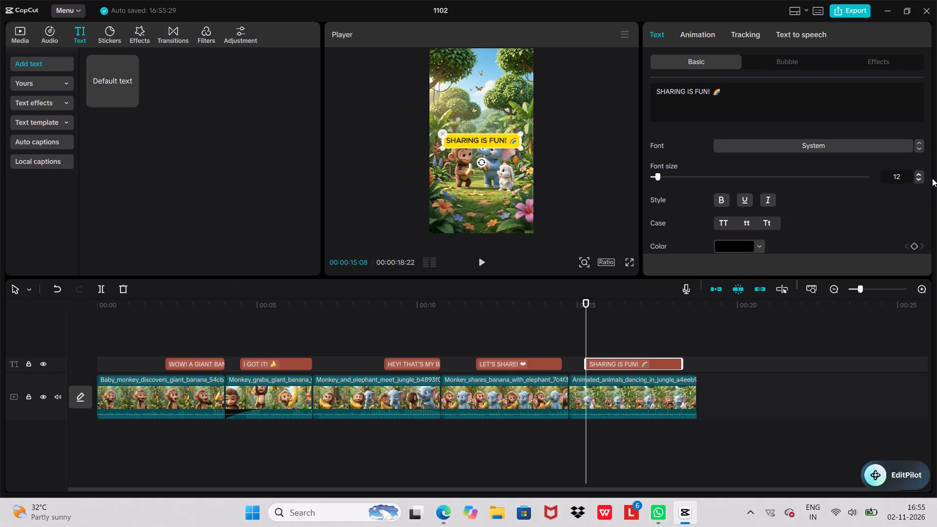
scroll(932, 178, "down", 1)
left_click(727, 223)
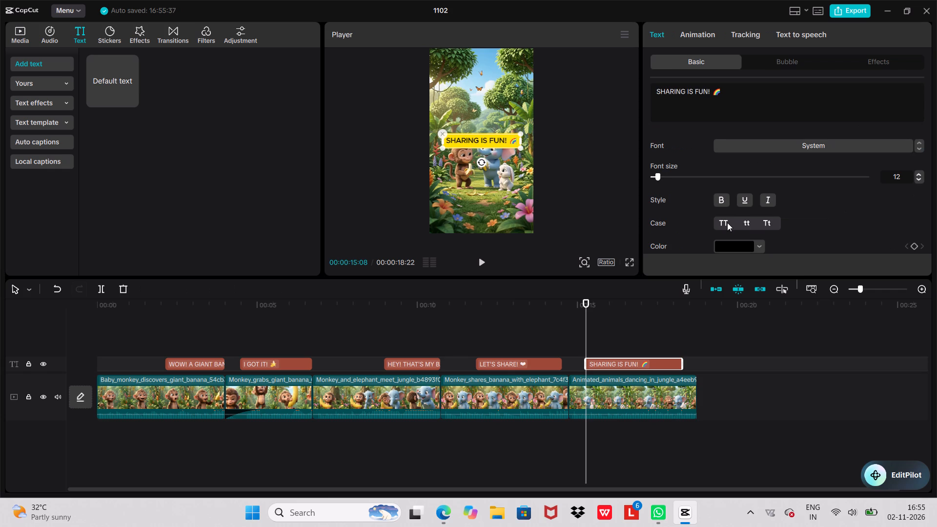
triple_click(725, 223)
left_click(725, 223)
left_click(752, 223)
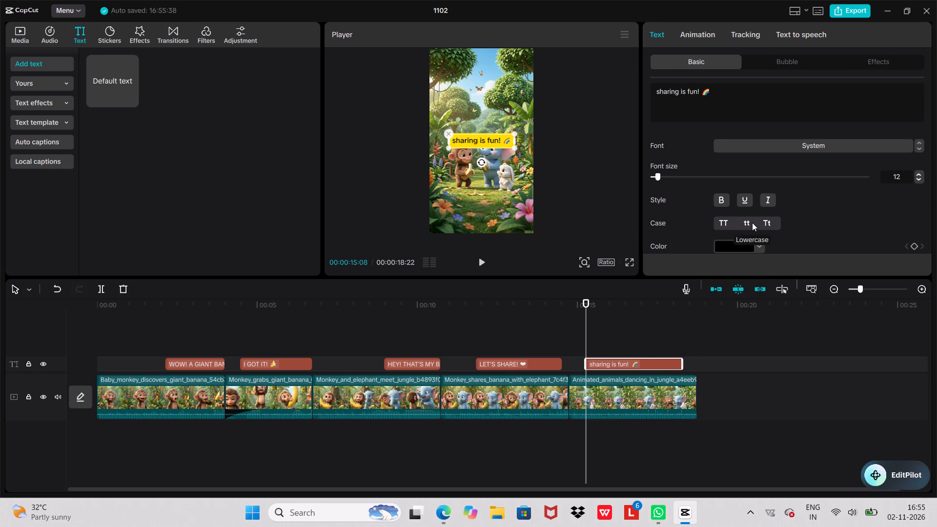
Change the letter case of the "SHARING IS FUN! 🌈" caption to uppercase.
left_click(724, 223)
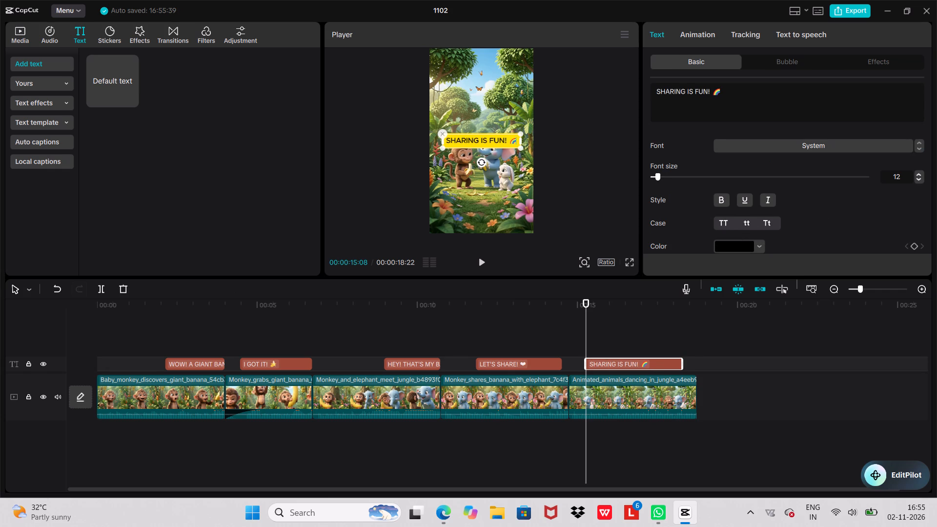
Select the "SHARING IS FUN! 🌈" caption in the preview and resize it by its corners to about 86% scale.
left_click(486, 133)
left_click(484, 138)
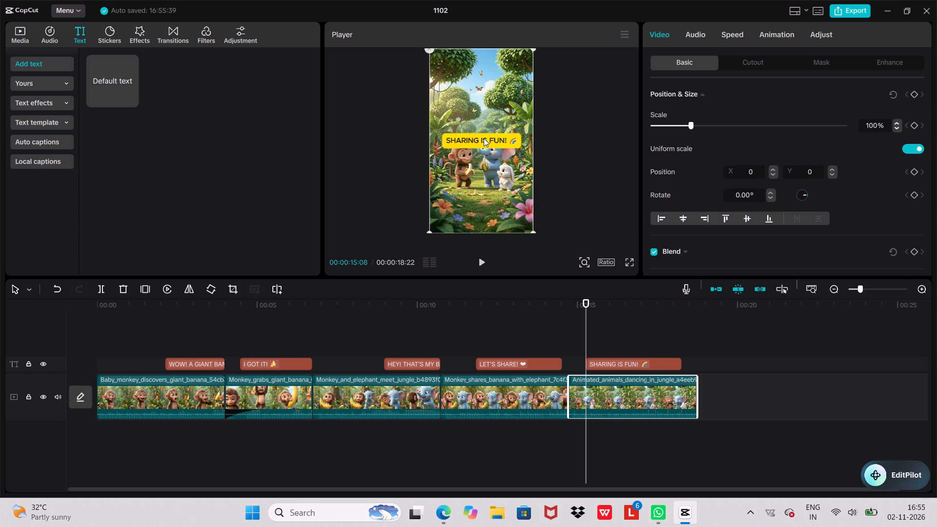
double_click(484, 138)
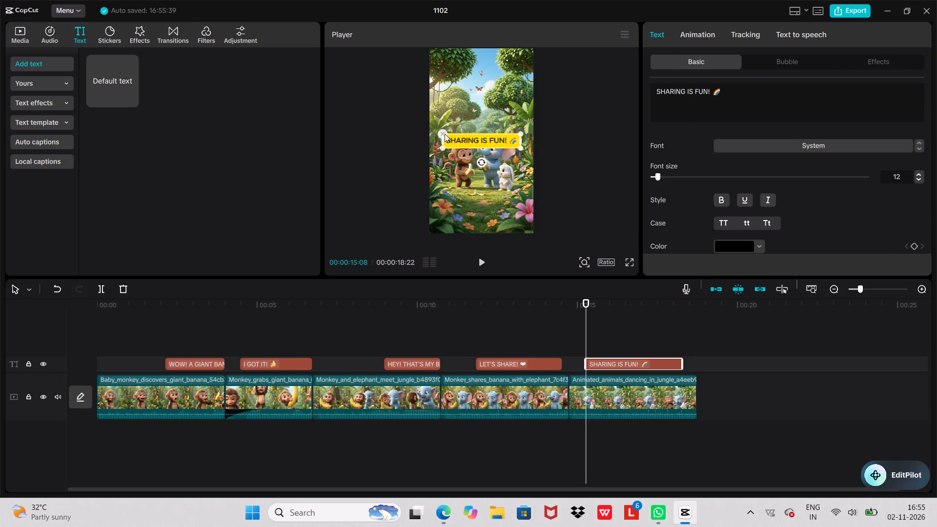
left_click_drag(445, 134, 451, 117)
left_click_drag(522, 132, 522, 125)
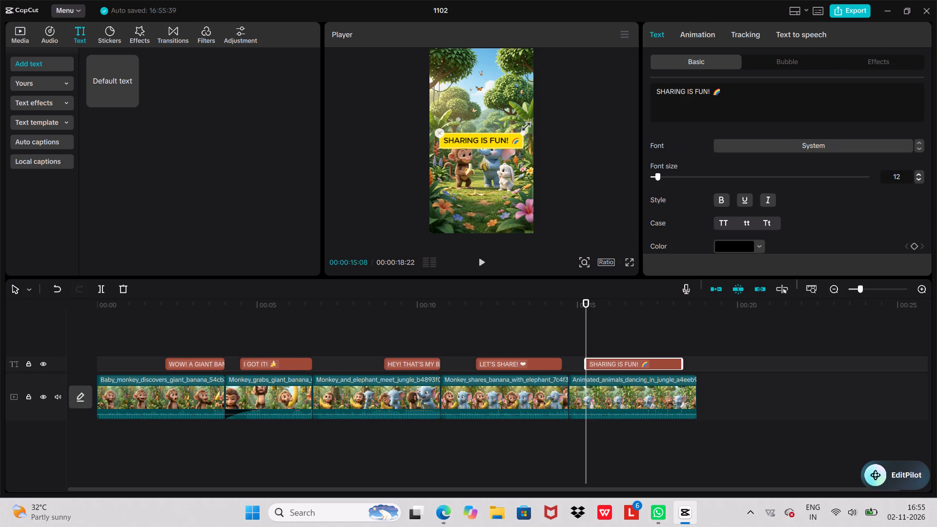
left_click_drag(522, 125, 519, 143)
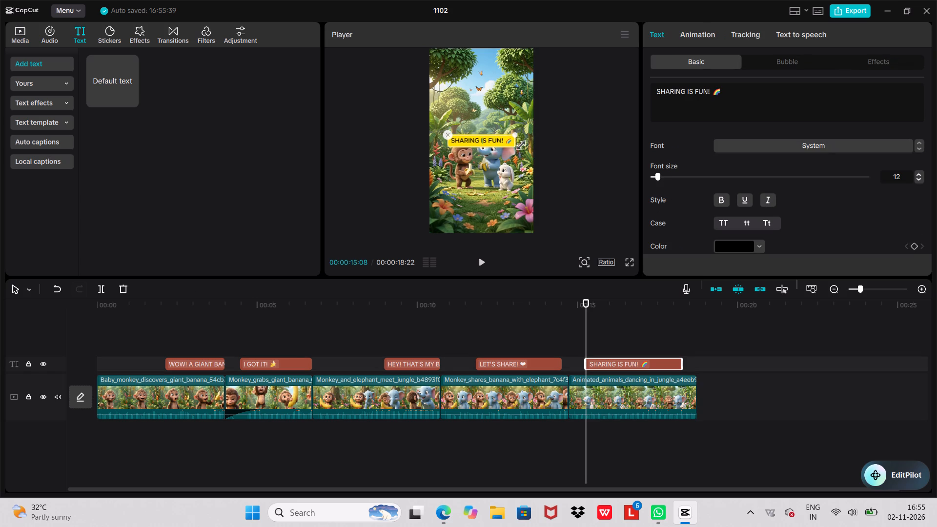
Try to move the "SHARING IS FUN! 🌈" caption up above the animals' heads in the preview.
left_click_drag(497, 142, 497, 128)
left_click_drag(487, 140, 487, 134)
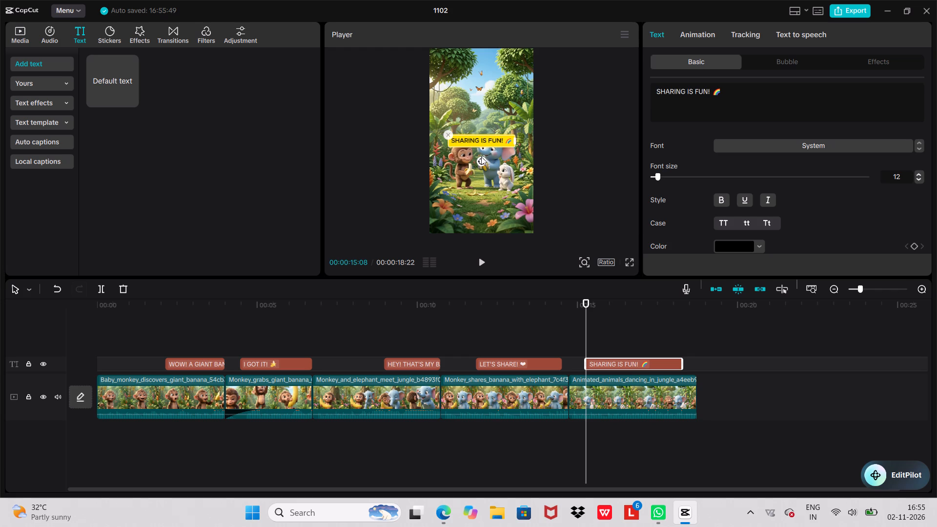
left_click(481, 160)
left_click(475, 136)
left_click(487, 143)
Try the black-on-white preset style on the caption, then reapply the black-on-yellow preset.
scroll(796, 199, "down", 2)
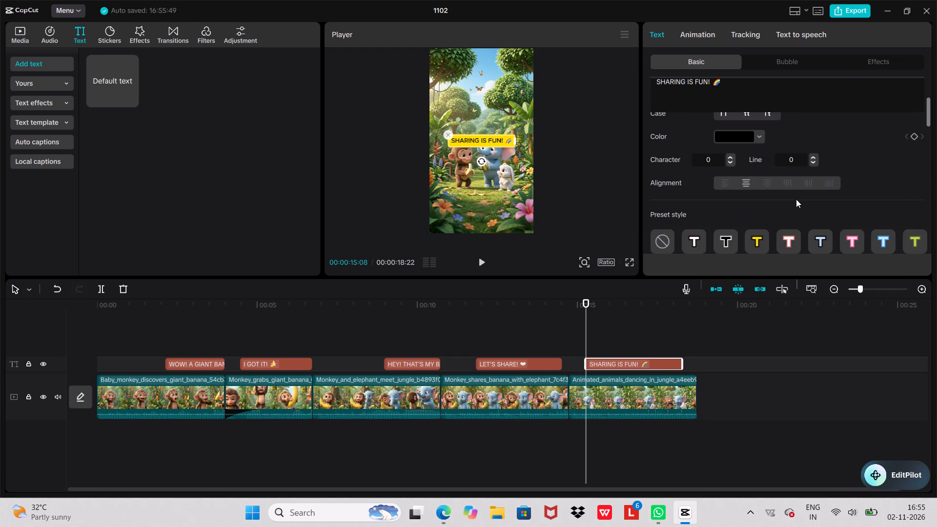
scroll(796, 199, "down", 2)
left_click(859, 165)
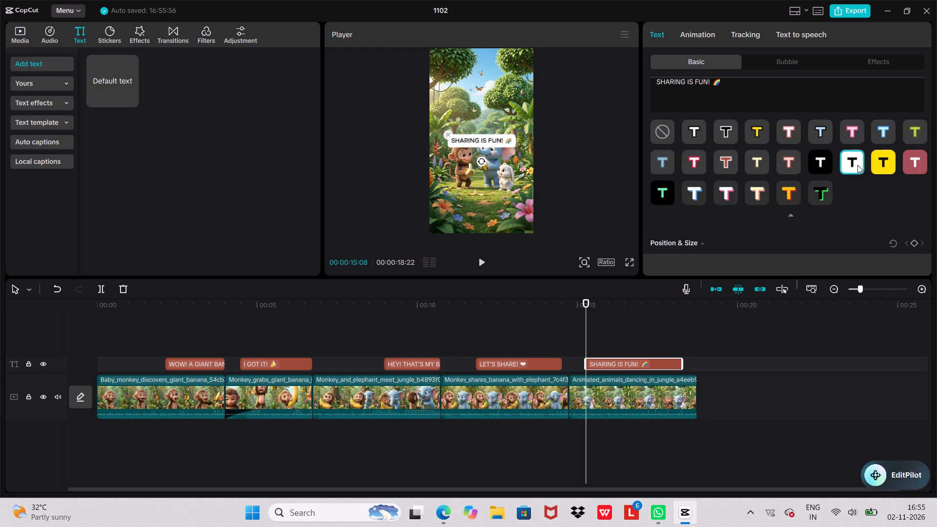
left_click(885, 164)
Set the scale of the "SHARING IS FUN! 🌈" caption to 88%.
scroll(862, 191, "down", 2)
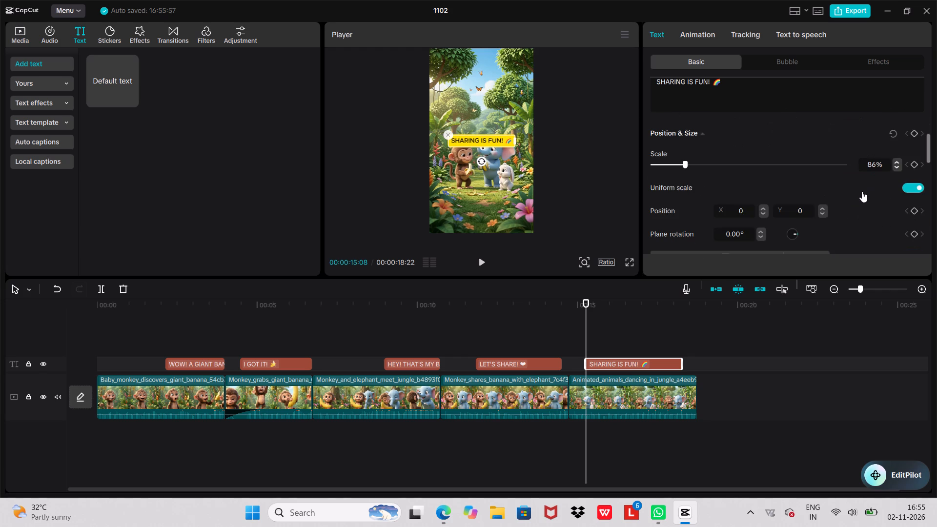
left_click(895, 166)
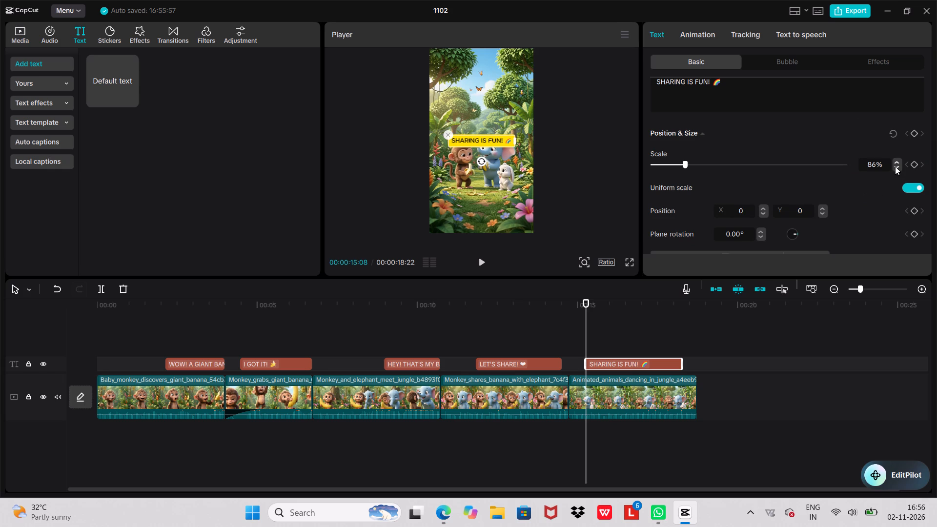
double_click(896, 159)
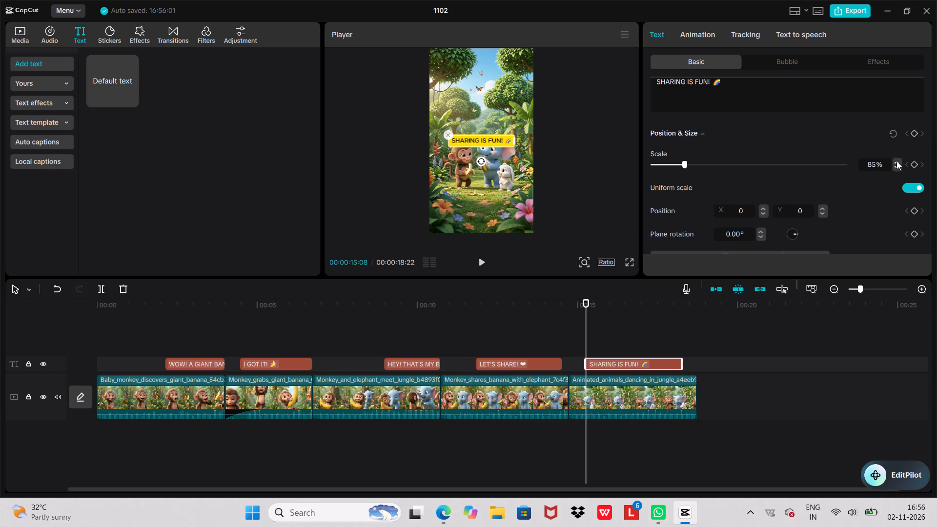
triple_click(896, 161)
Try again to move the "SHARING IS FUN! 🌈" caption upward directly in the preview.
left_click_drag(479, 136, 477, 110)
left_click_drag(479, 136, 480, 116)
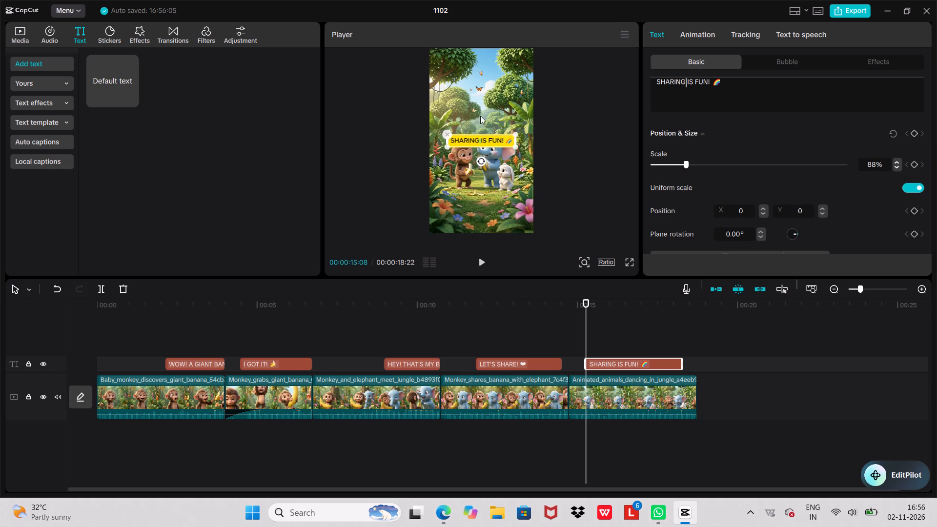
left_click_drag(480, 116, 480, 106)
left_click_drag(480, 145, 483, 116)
Set the X position of the "SHARING IS FUN! 🌈" caption to 100.
scroll(715, 177, "down", 1)
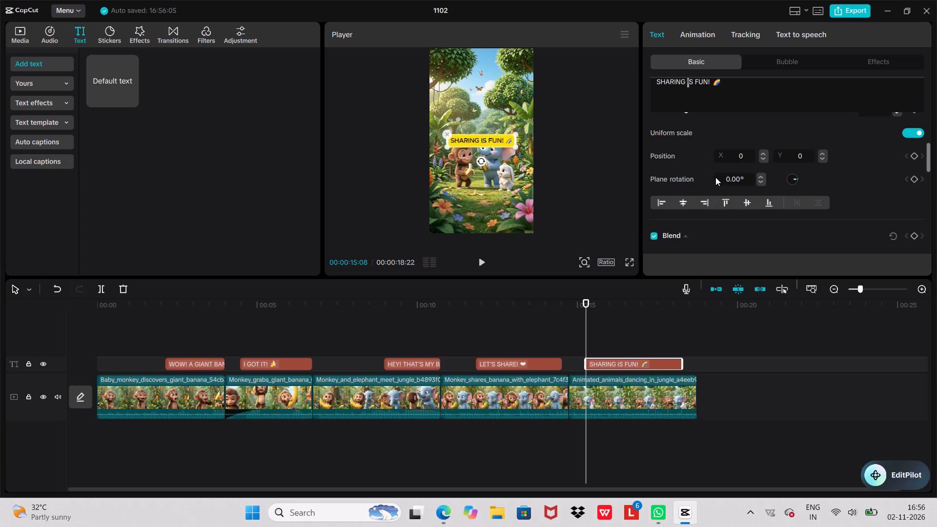
left_click(716, 160)
left_click_drag(738, 158, 743, 158)
type("100")
key("Return")
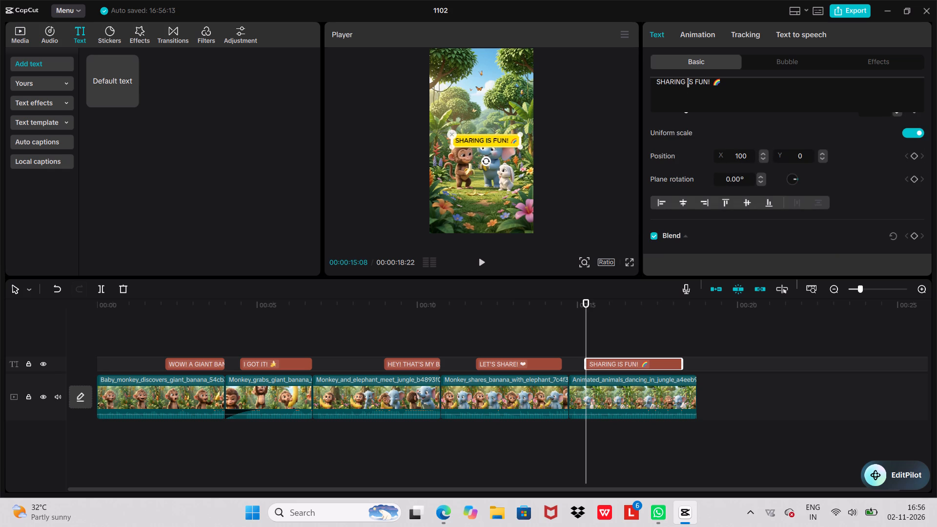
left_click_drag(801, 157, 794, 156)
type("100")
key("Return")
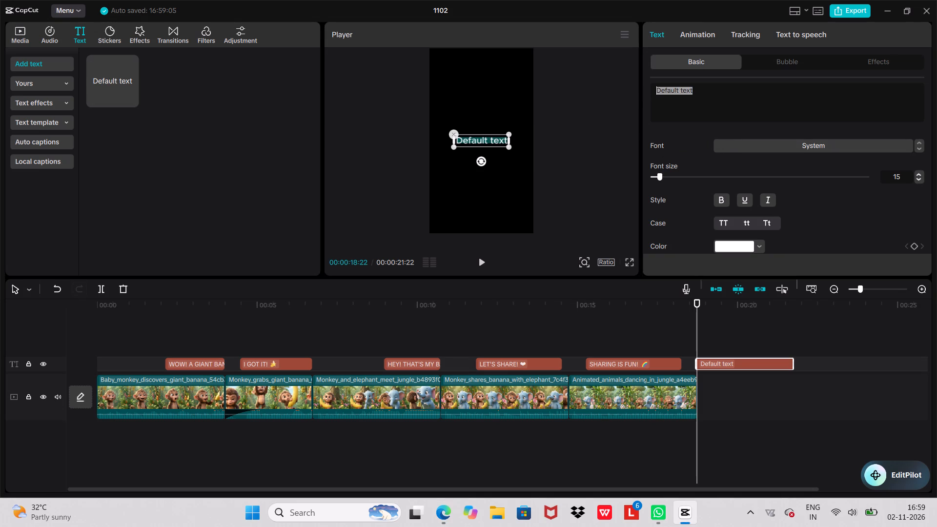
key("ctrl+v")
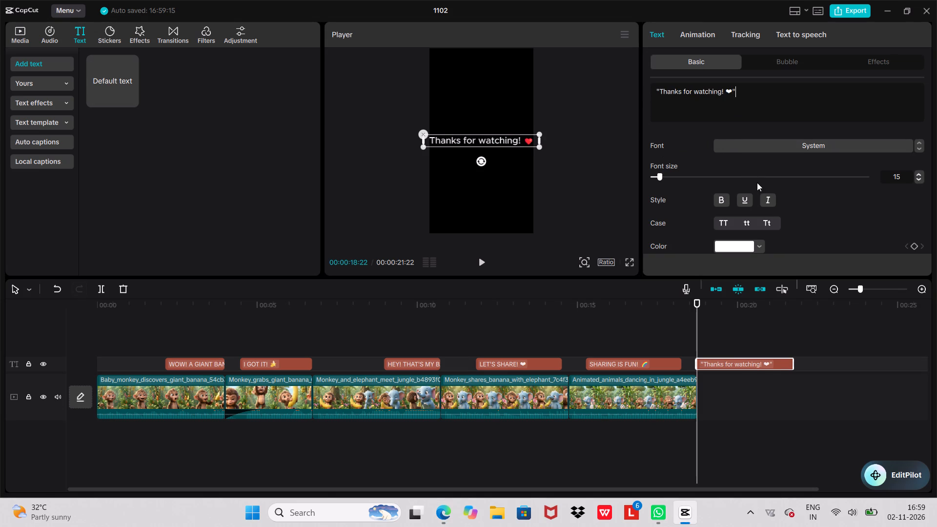
Change the closing "Thanks for watching!" text to uppercase and reduce its font size to 11.
left_click(917, 178)
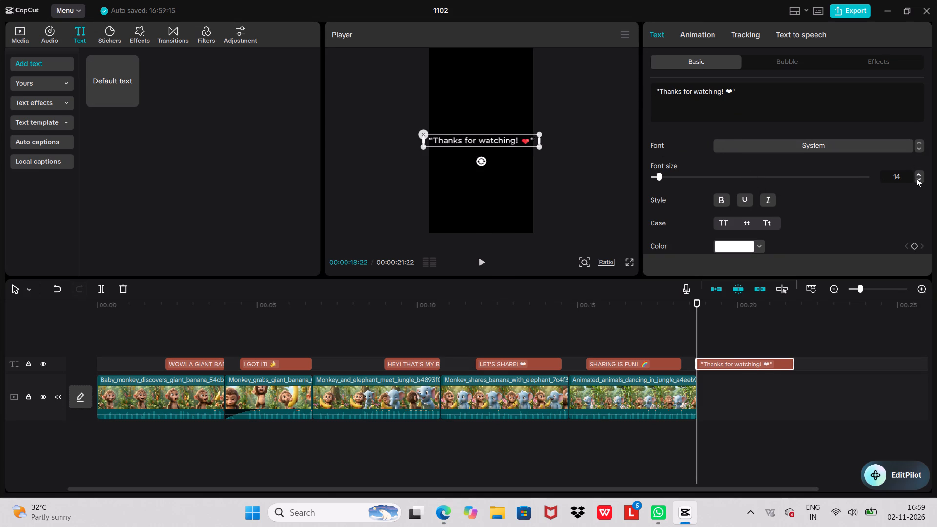
left_click(917, 178)
left_click(917, 178)
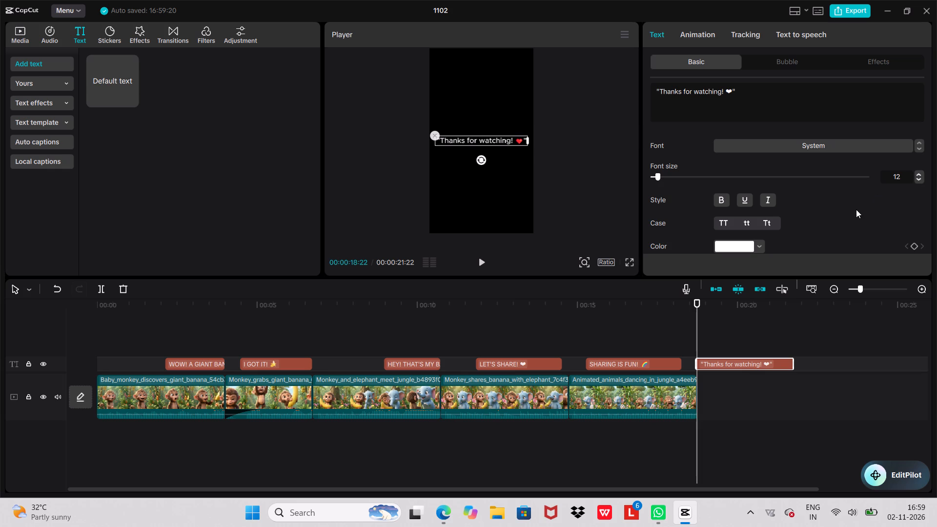
left_click(721, 203)
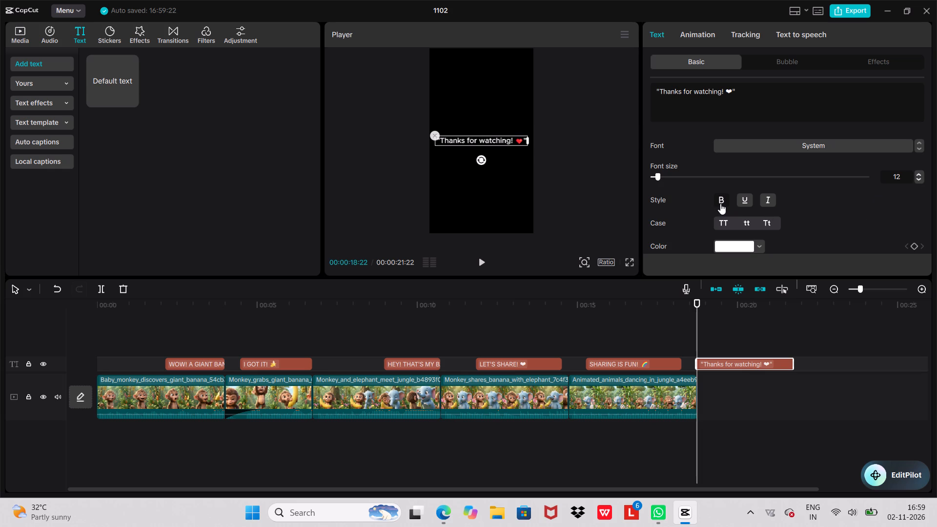
left_click(720, 203)
left_click(723, 224)
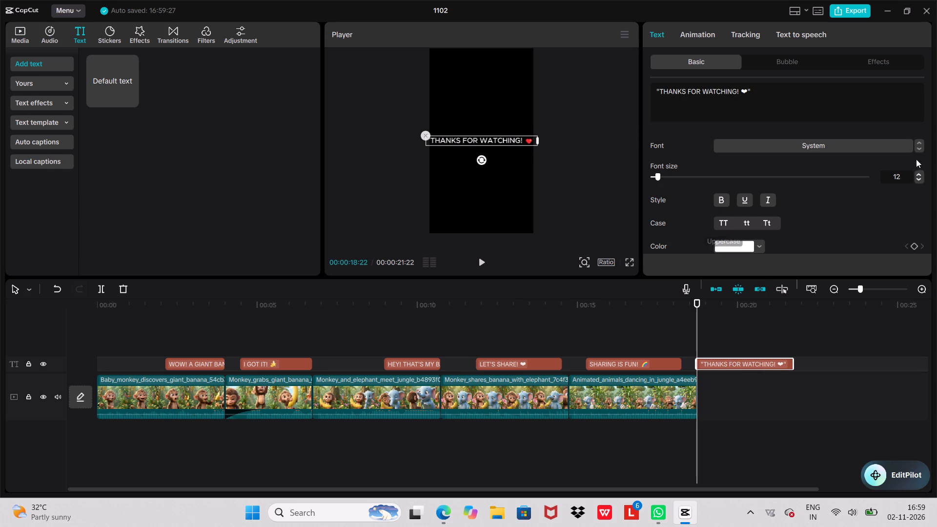
left_click(919, 179)
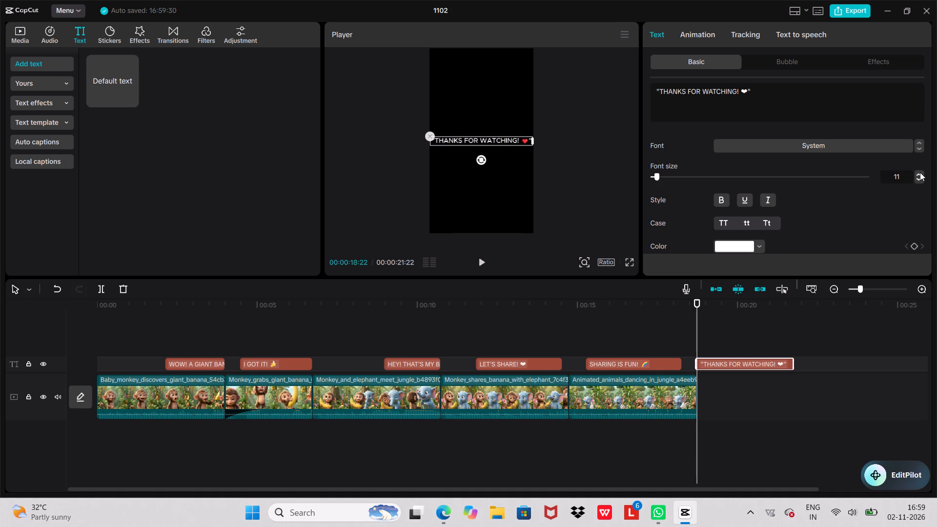
Set the closing "Thanks for watching!" text's font size to 12 and apply the preset style with black lettering on yellow.
left_click(920, 172)
scroll(867, 206, "down", 1)
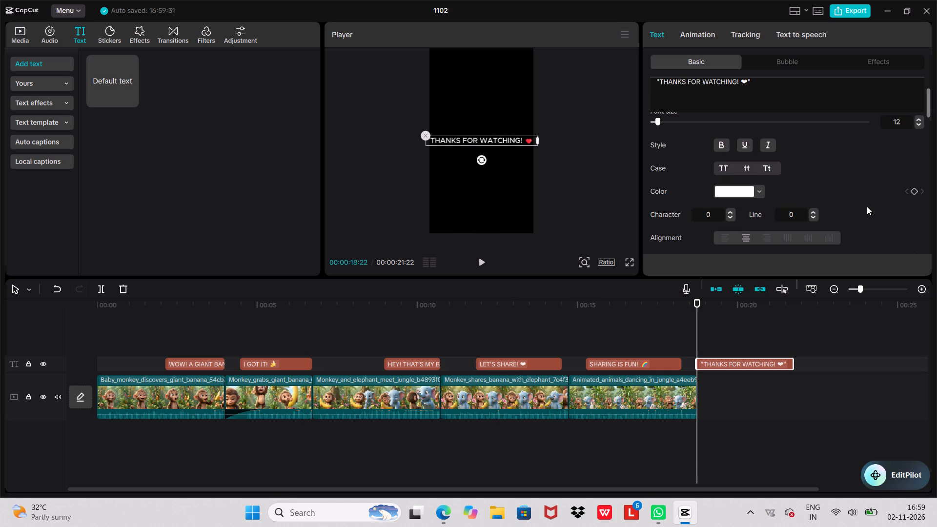
scroll(867, 206, "down", 2)
left_click(884, 222)
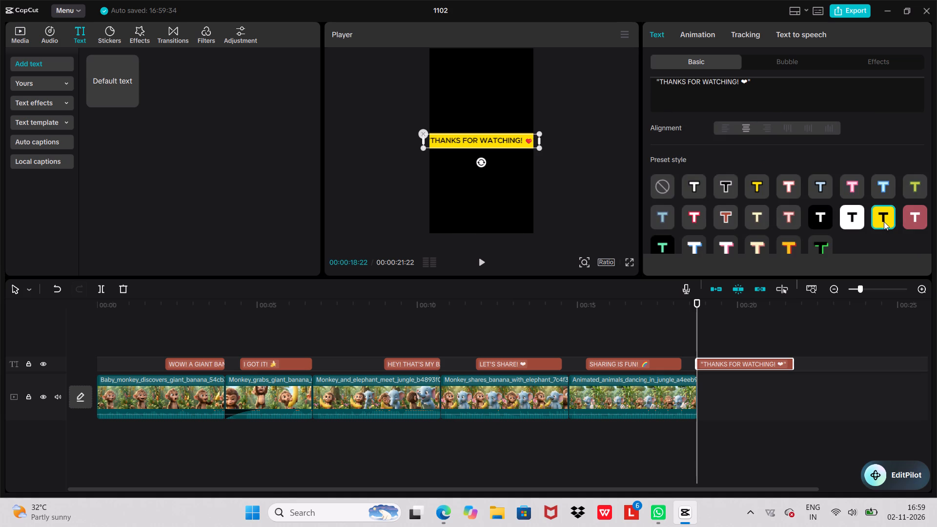
Change the closing text's background to the second shape option, which follows each line of text.
scroll(884, 222, "down", 3)
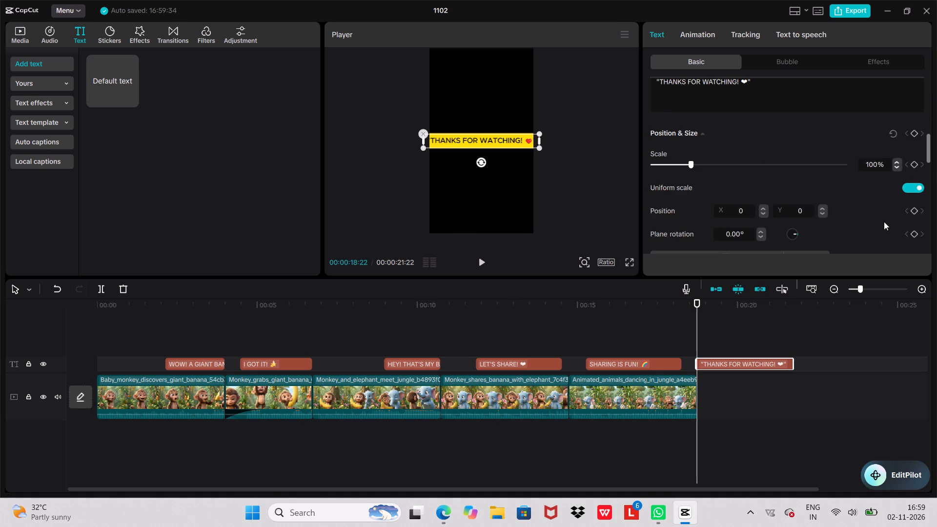
scroll(884, 222, "down", 9)
scroll(885, 225, "up", 3)
scroll(885, 225, "down", 1)
scroll(885, 225, "up", 1)
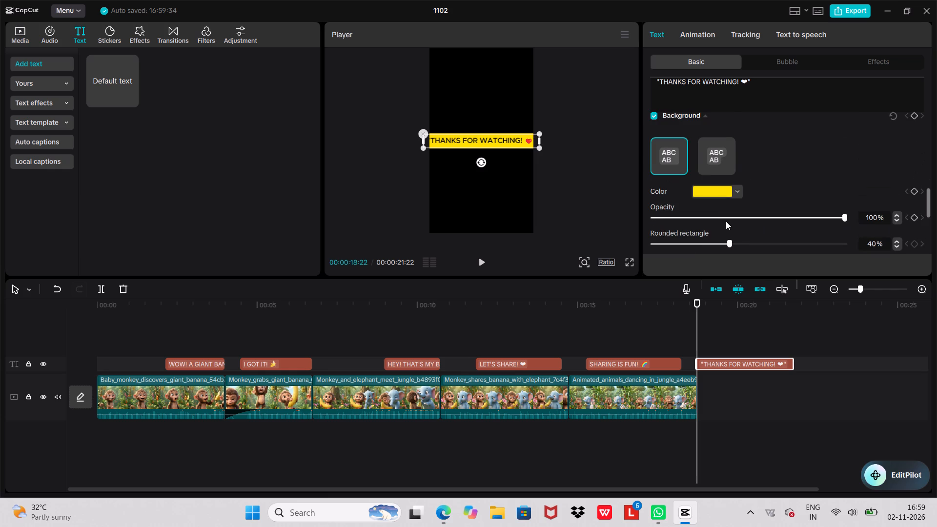
left_click(673, 158)
left_click(706, 158)
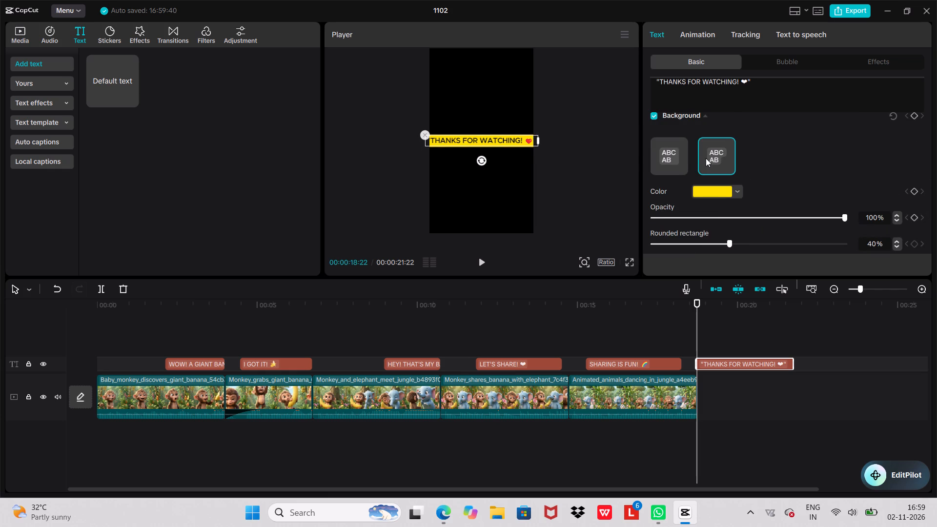
scroll(882, 159, "down", 5)
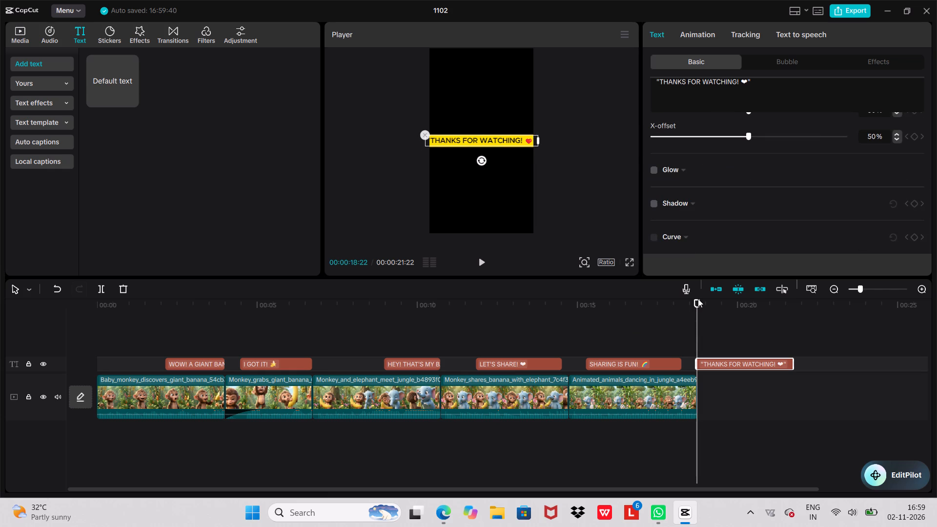
Preview the ending and trim the end of the closing text clip to about 00:00:20:12 on the timeline.
left_click(484, 262)
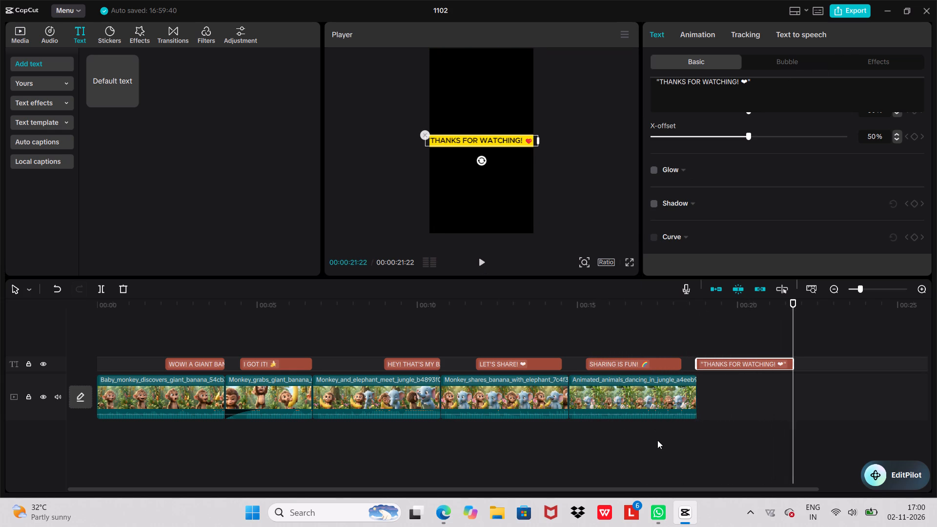
left_click_drag(794, 300, 780, 302)
left_click_drag(780, 302, 751, 306)
left_click_drag(794, 361, 757, 365)
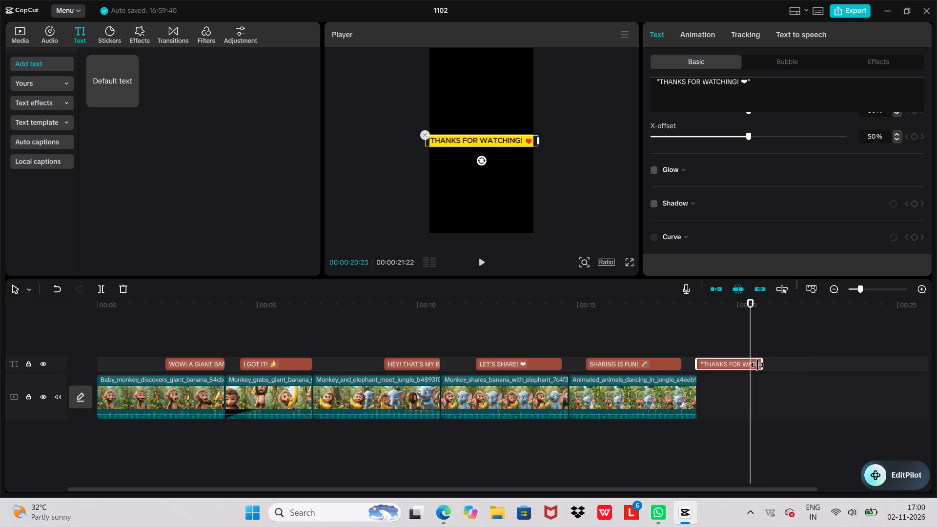
left_click_drag(757, 365, 751, 365)
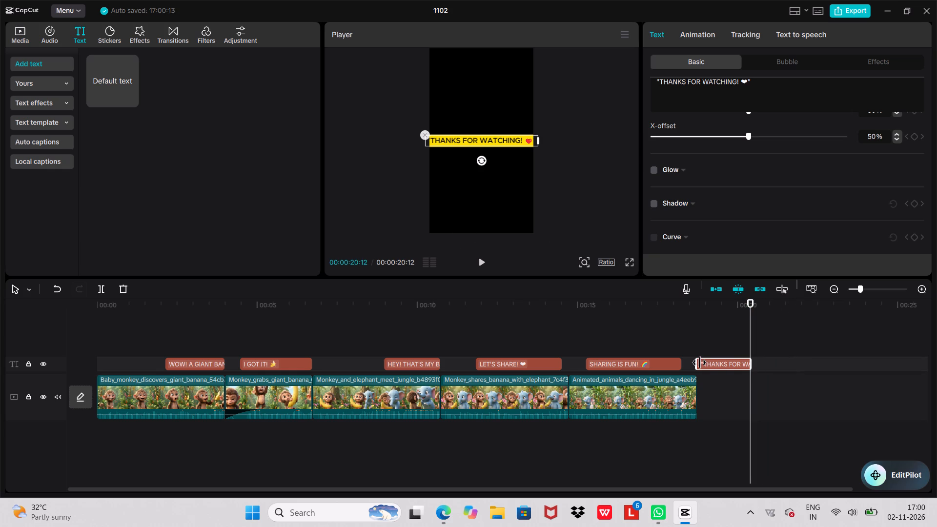
left_click(700, 363)
left_click_drag(752, 300, 683, 303)
left_click(482, 259)
key("alt+Tab")
scroll(355, 329, "down", 6)
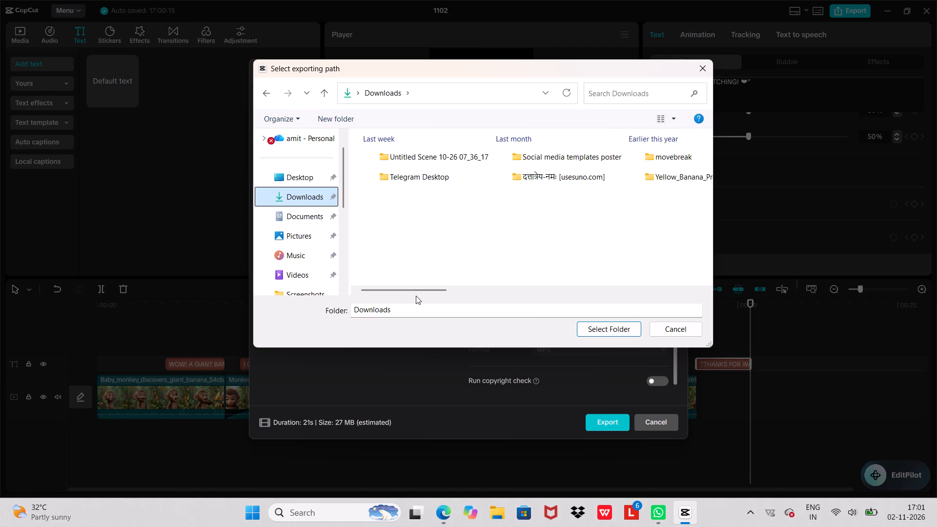
left_click(304, 177)
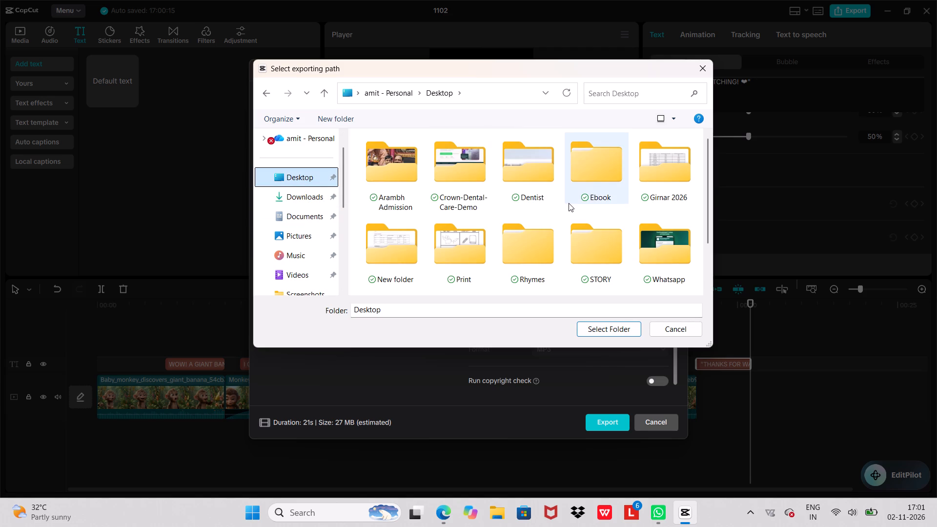
Look through the Desktop's Rhymes folder and the folders on the Windows desktop for a suitable export location, returning to CapCut.
scroll(572, 192, "down", 1)
double_click(526, 180)
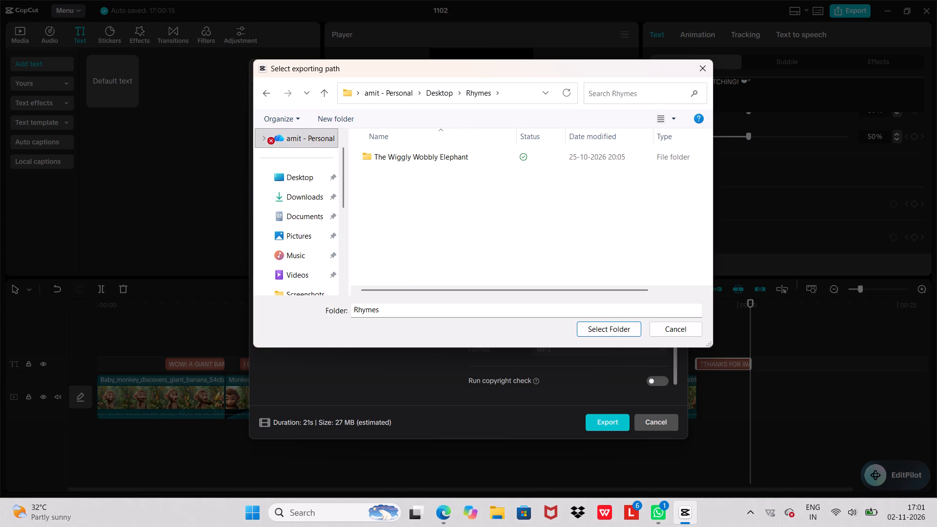
left_click(445, 208)
left_click(433, 93)
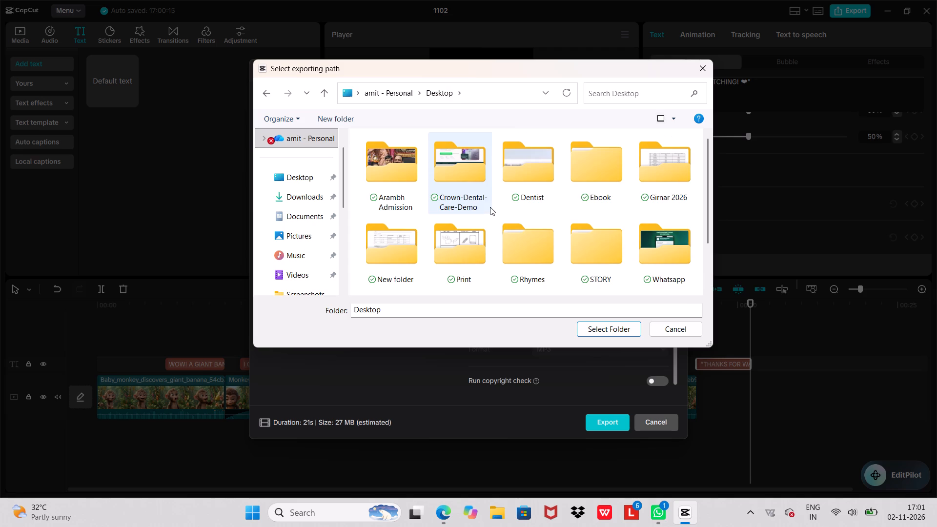
key("super+d")
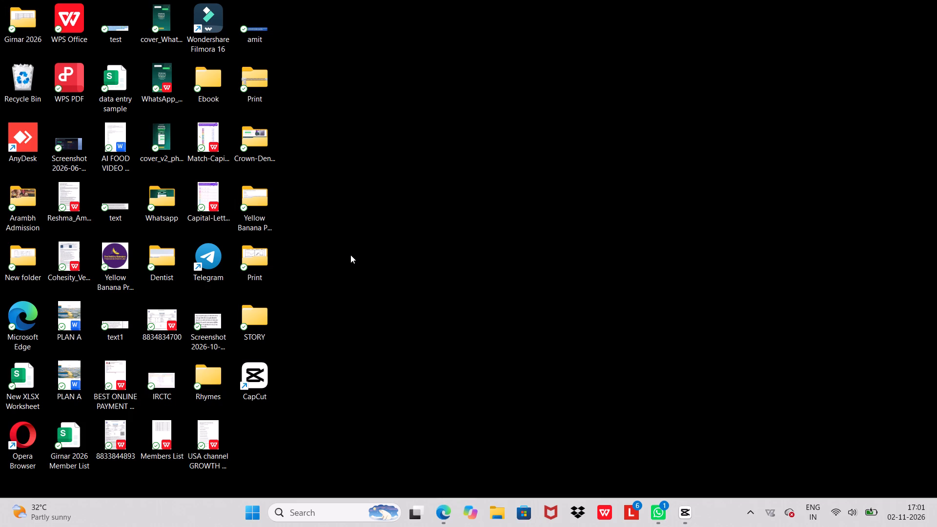
left_click(264, 315)
key("alt+Tab")
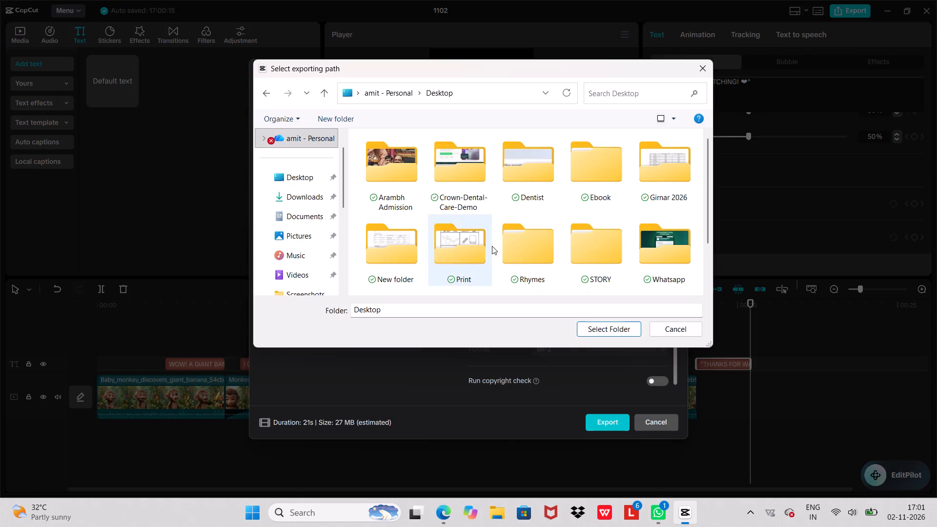
Create a new folder named "Shorts" inside the Desktop's STORY folder.
double_click(600, 250)
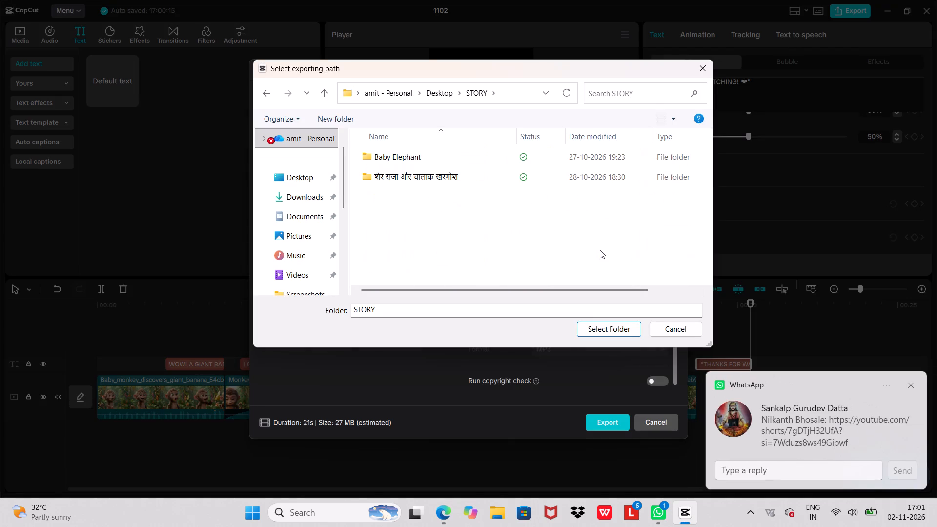
right_click(412, 229)
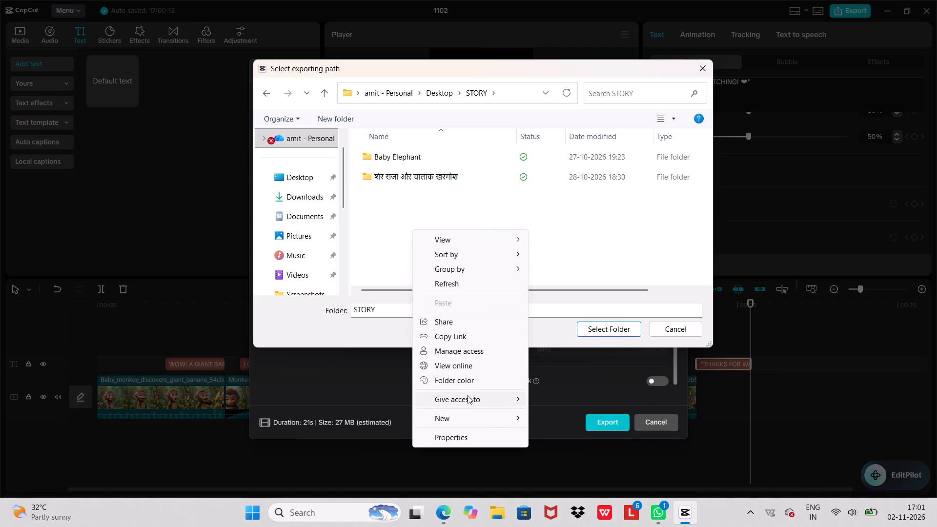
left_click(499, 416)
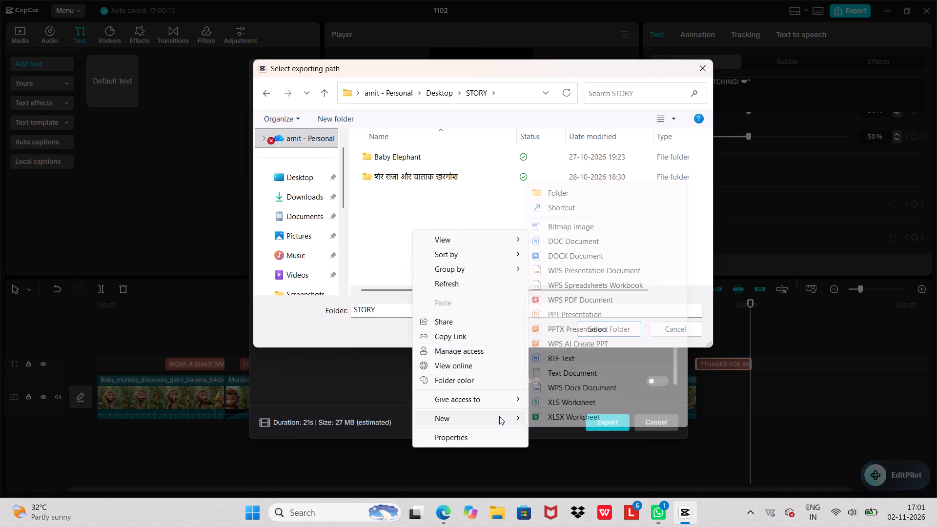
left_click(568, 193)
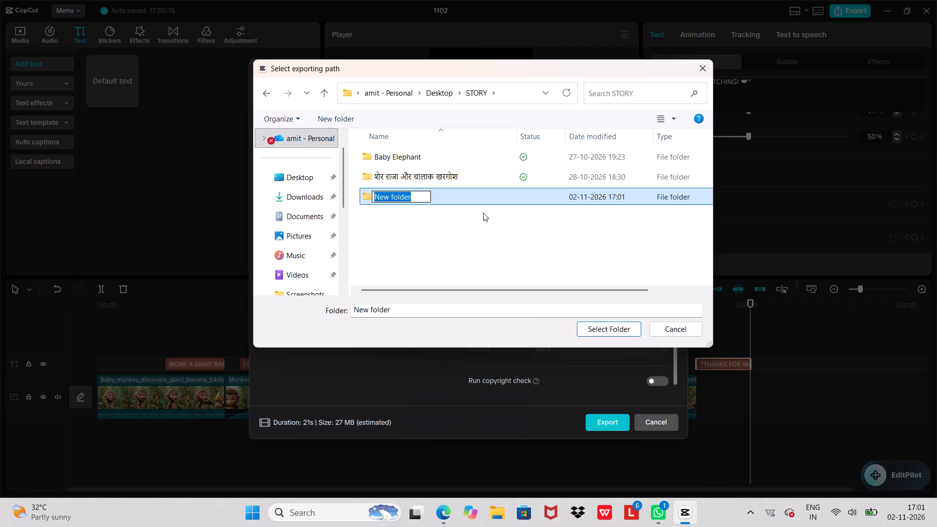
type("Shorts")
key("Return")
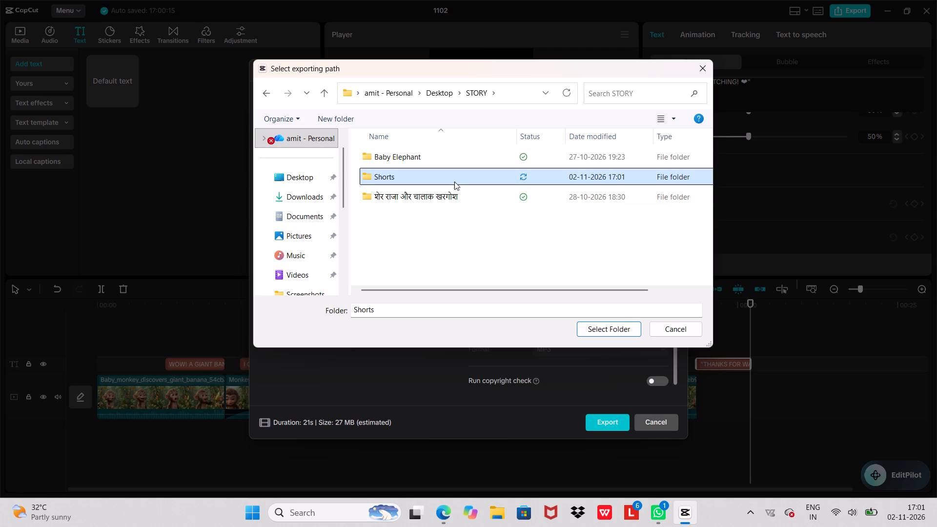
Set the new Shorts folder inside STORY as the video's export location.
double_click(452, 175)
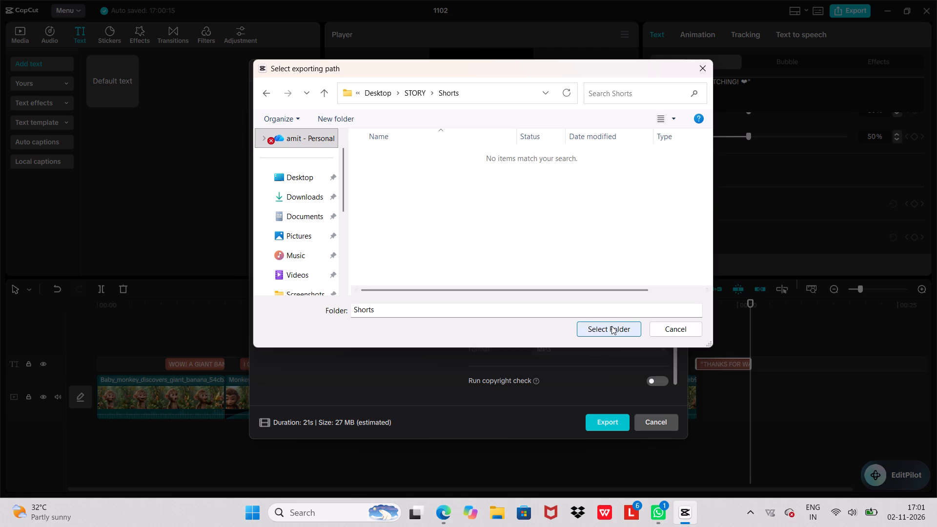
left_click(611, 326)
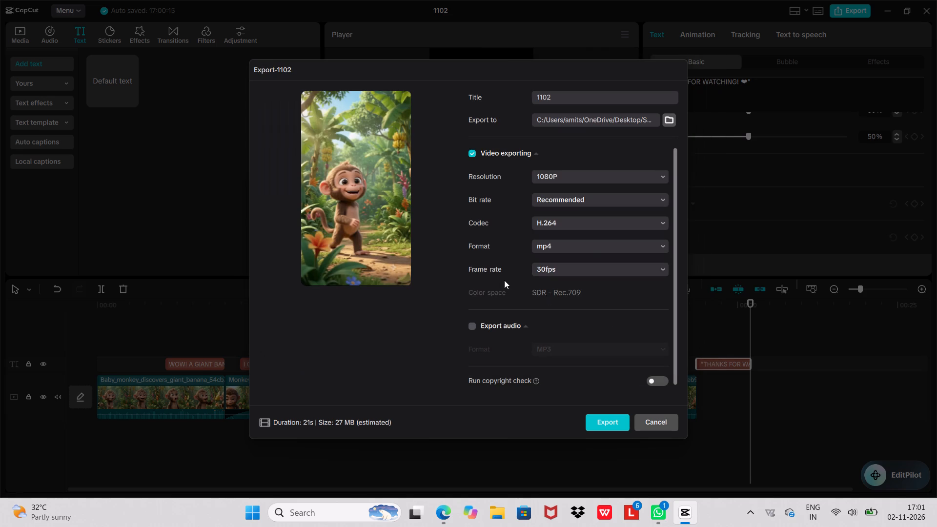
Set the export title to "Sharing is Caring".
double_click(558, 98)
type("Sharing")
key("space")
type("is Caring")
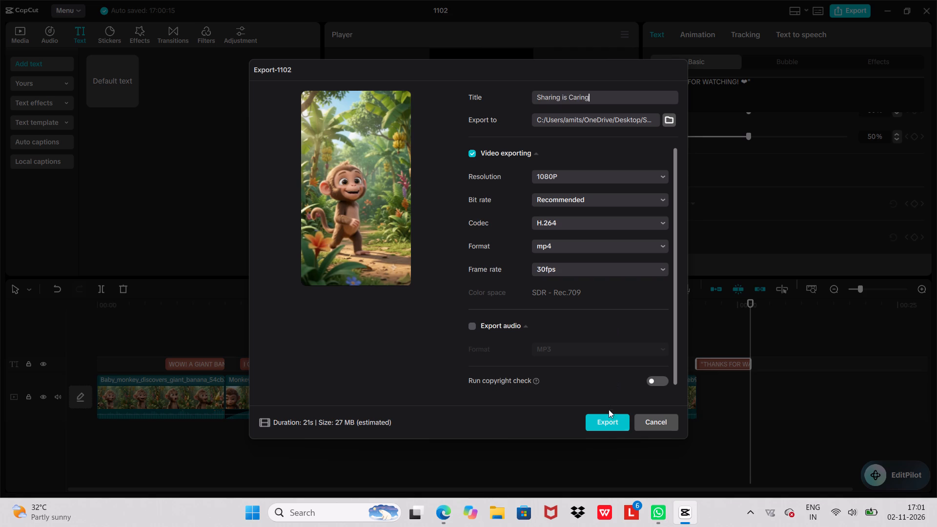
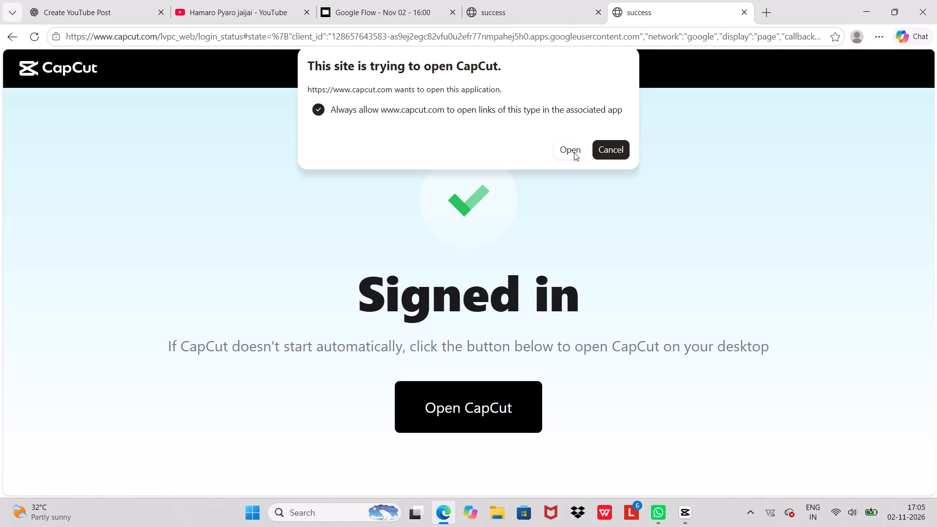
left_click(575, 153)
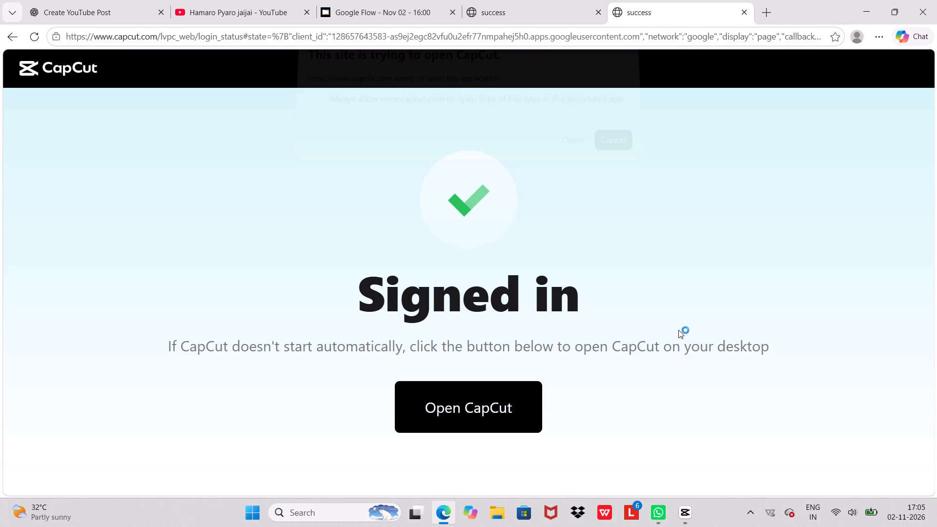
left_click(688, 515)
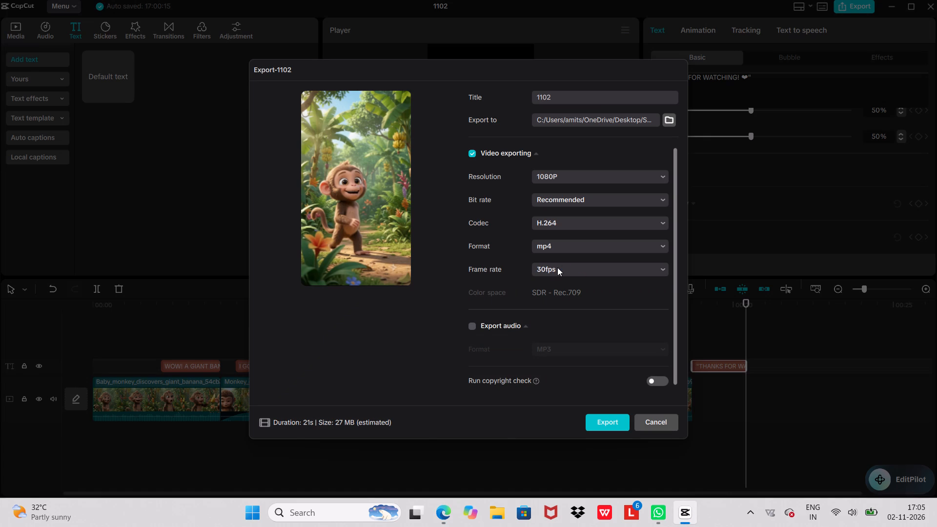
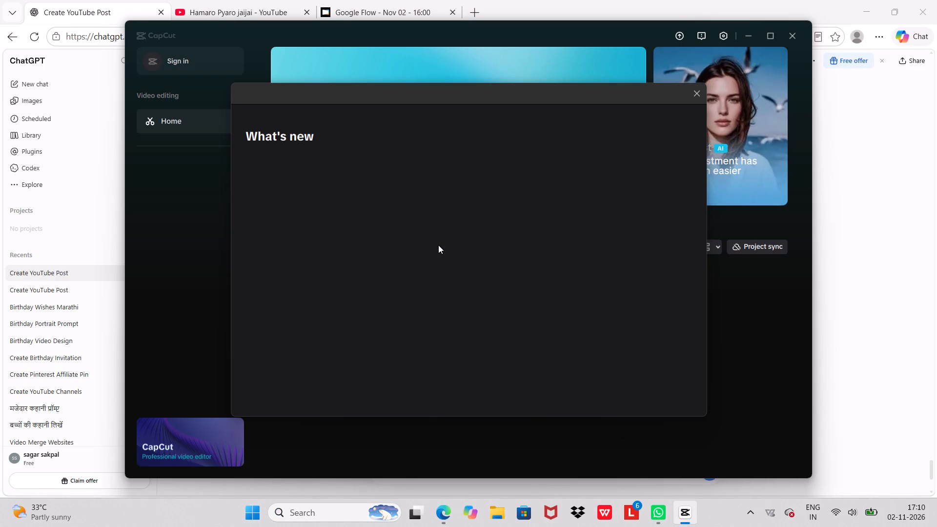
left_click(699, 95)
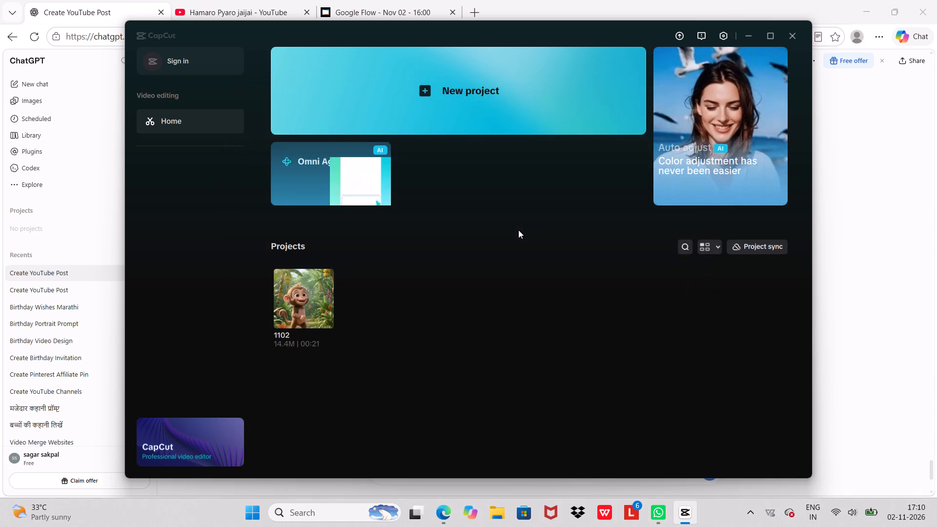